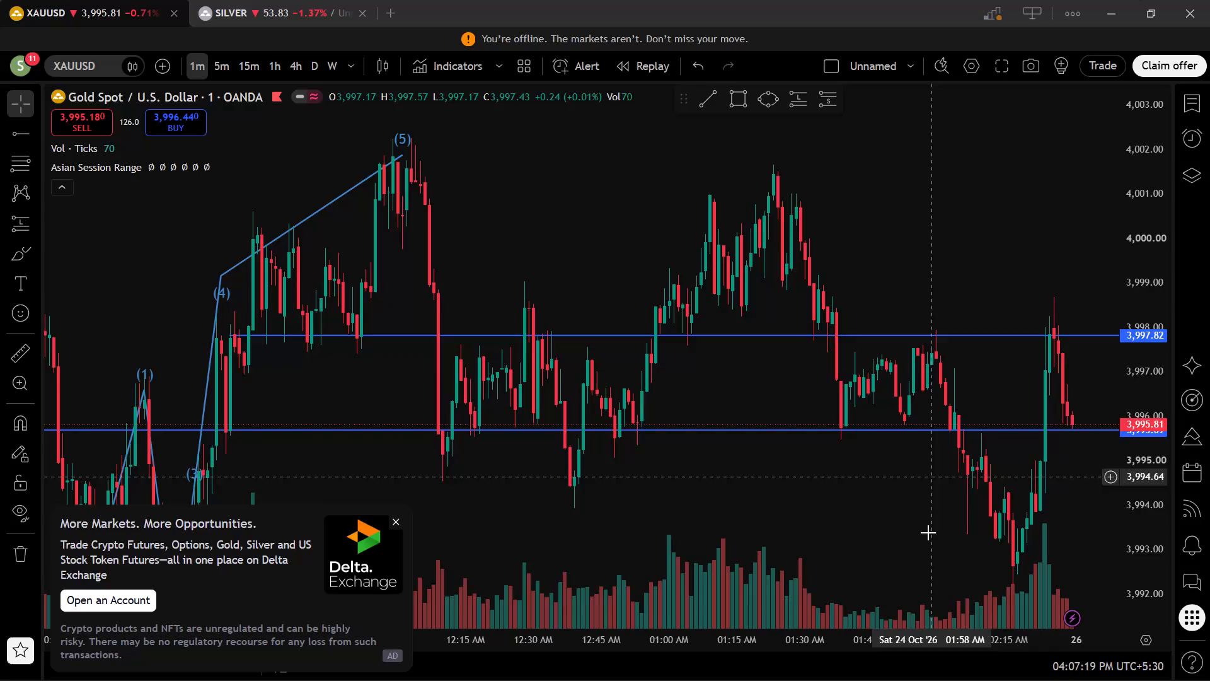
Examine the one-minute XAUUSD price action back through the numbered wave drawing and the shaded session before it.
{"action": "left_click", "coordinate": [1001, 214]}
{"action": "scroll", "coordinate": [1157, 262], "scroll_direction": "down", "scroll_amount": 3}
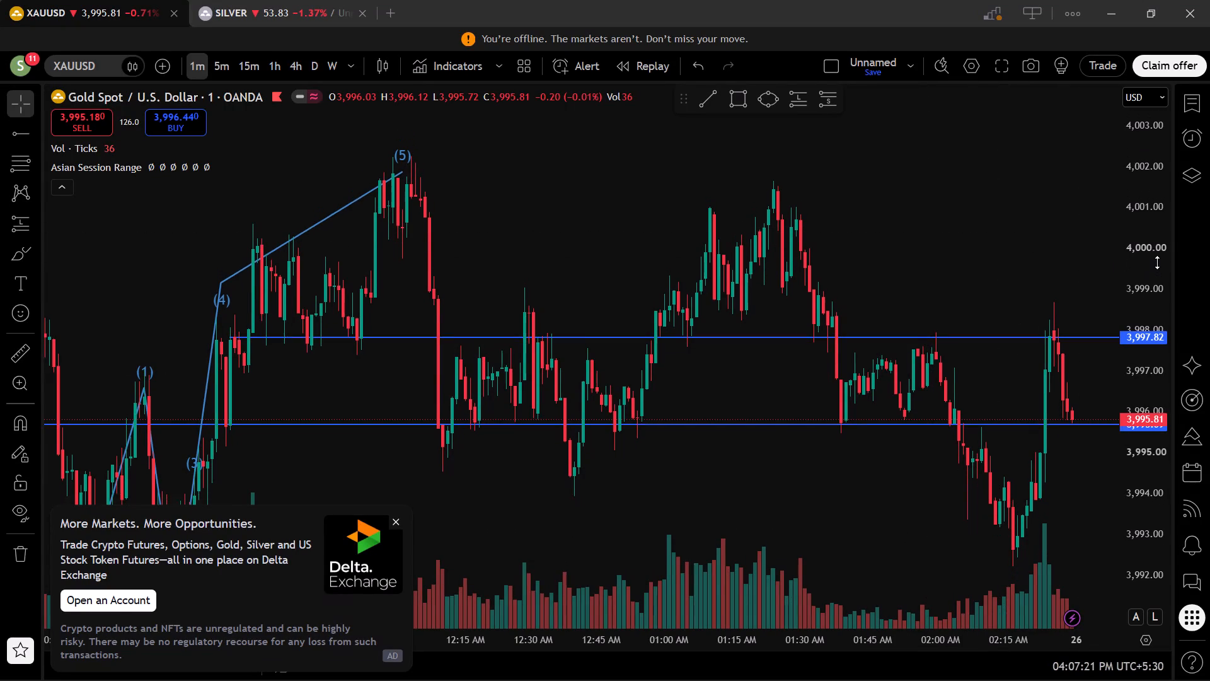
{"action": "scroll", "coordinate": [1157, 262], "scroll_direction": "down", "scroll_amount": 1}
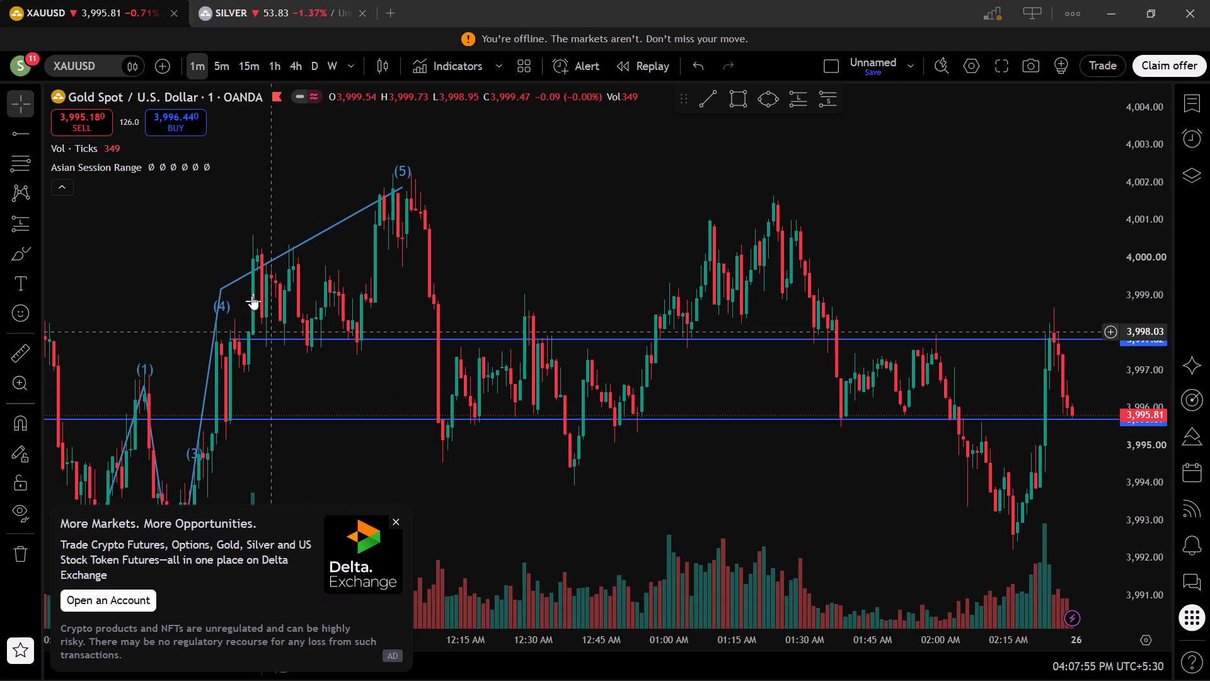
{"action": "left_click_drag", "start_coordinate": [207, 237], "coordinate": [907, 281]}
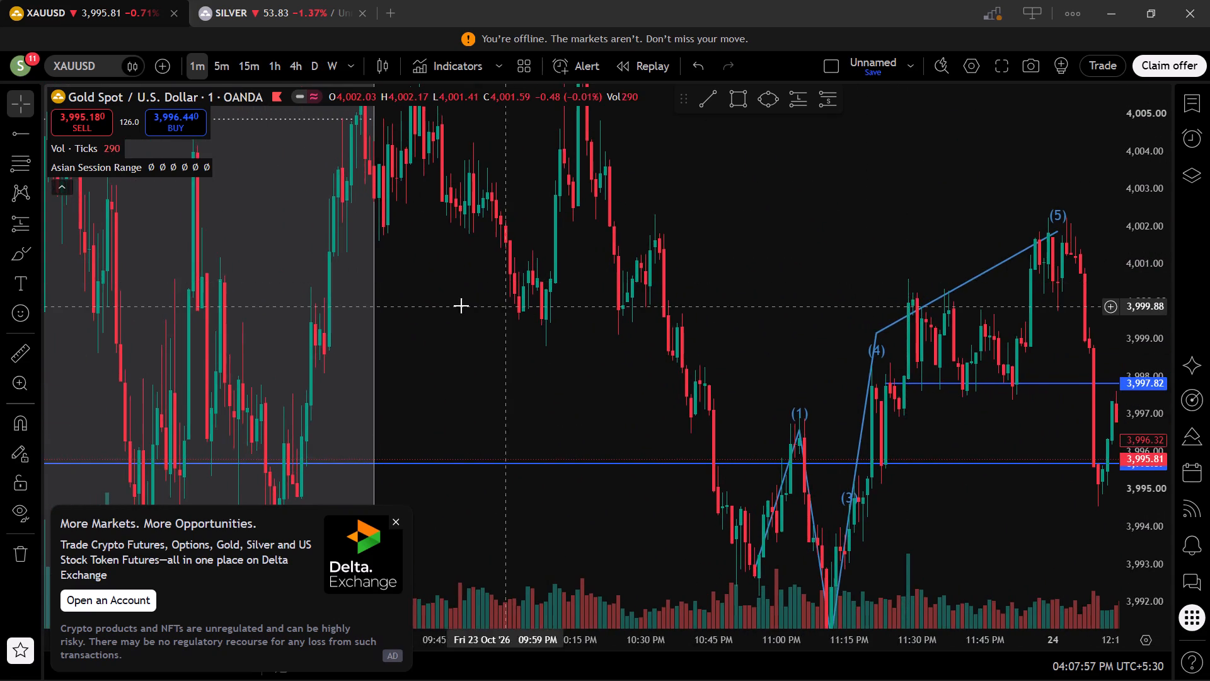
{"action": "scroll", "coordinate": [461, 306], "scroll_direction": "down", "scroll_amount": 3}
{"action": "scroll", "coordinate": [1209, 107], "scroll_direction": "down", "scroll_amount": 1}
{"action": "scroll", "coordinate": [1161, 197], "scroll_direction": "down", "scroll_amount": 4}
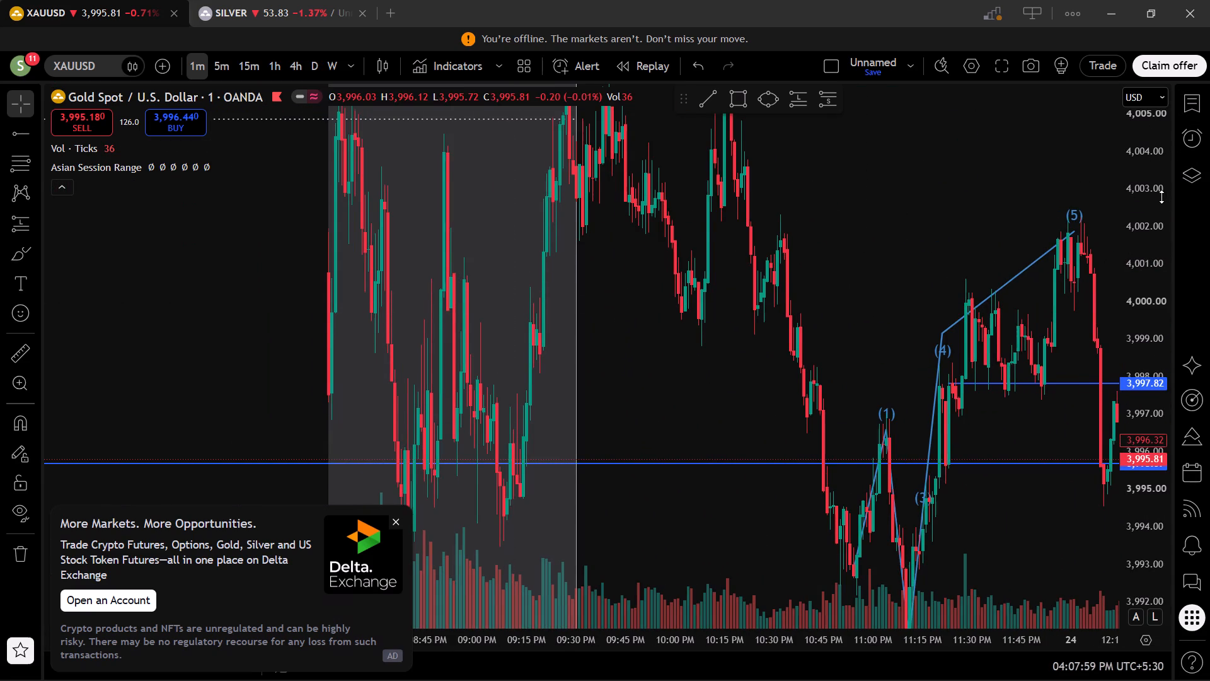
{"action": "scroll", "coordinate": [1160, 197], "scroll_direction": "down", "scroll_amount": 15}
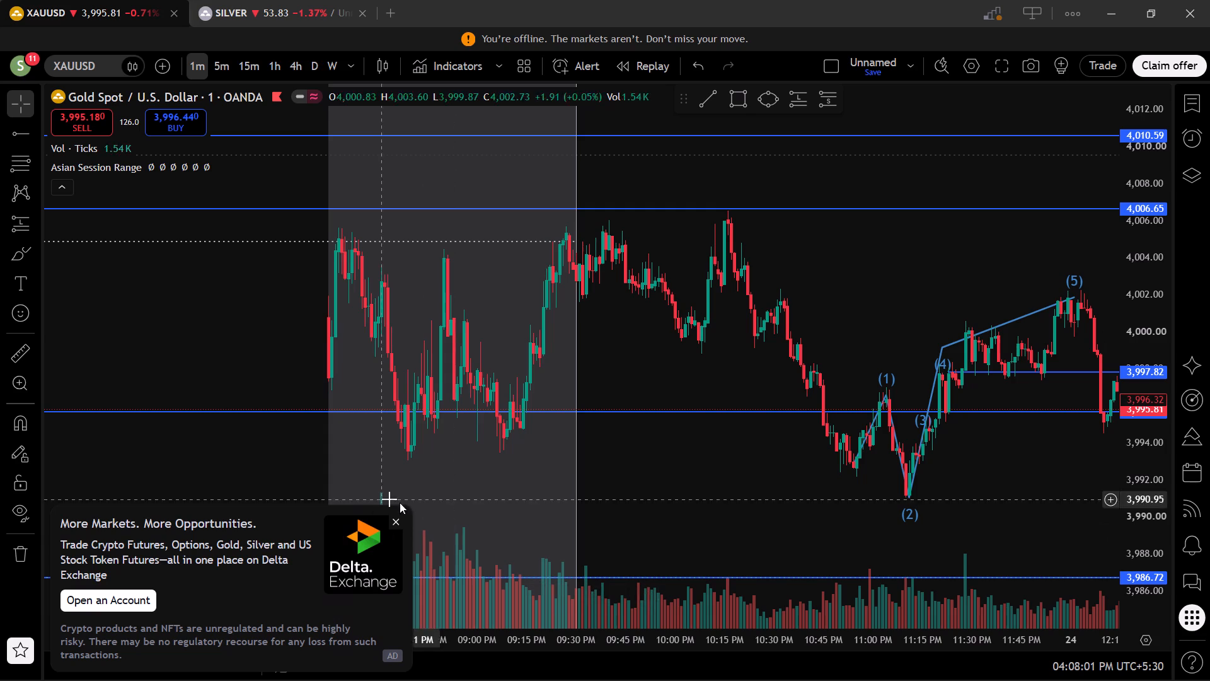
Dismiss the Delta Exchange advertisement covering the chart.
{"action": "left_click", "coordinate": [396, 516]}
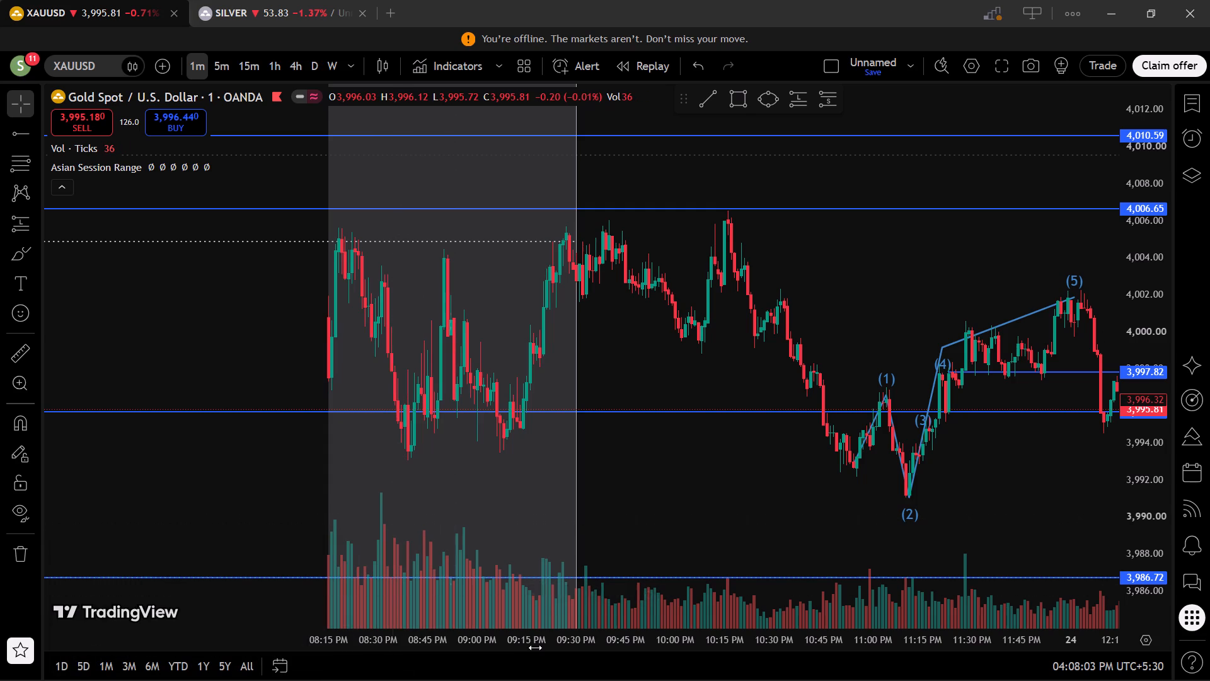
Examine the one-minute XAUUSD chart further back than the shaded session and up around the higher marked price levels.
{"action": "scroll", "coordinate": [541, 630], "scroll_direction": "down", "scroll_amount": 11}
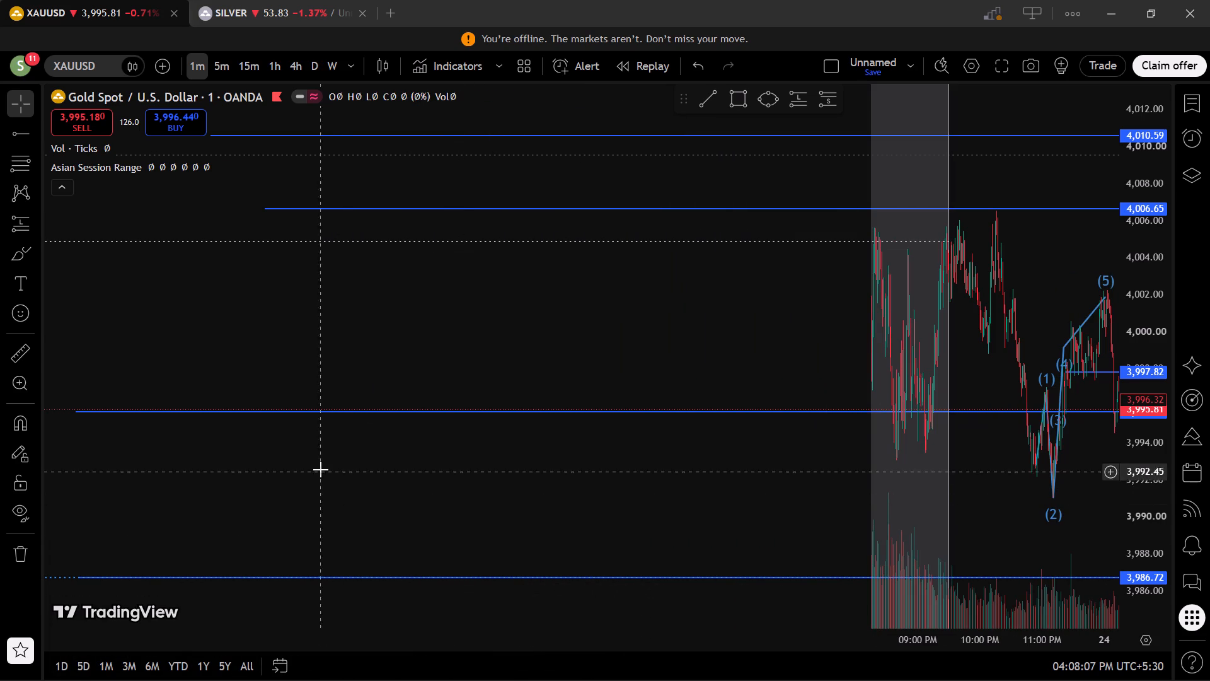
{"action": "left_click_drag", "start_coordinate": [410, 305], "coordinate": [467, 538]}
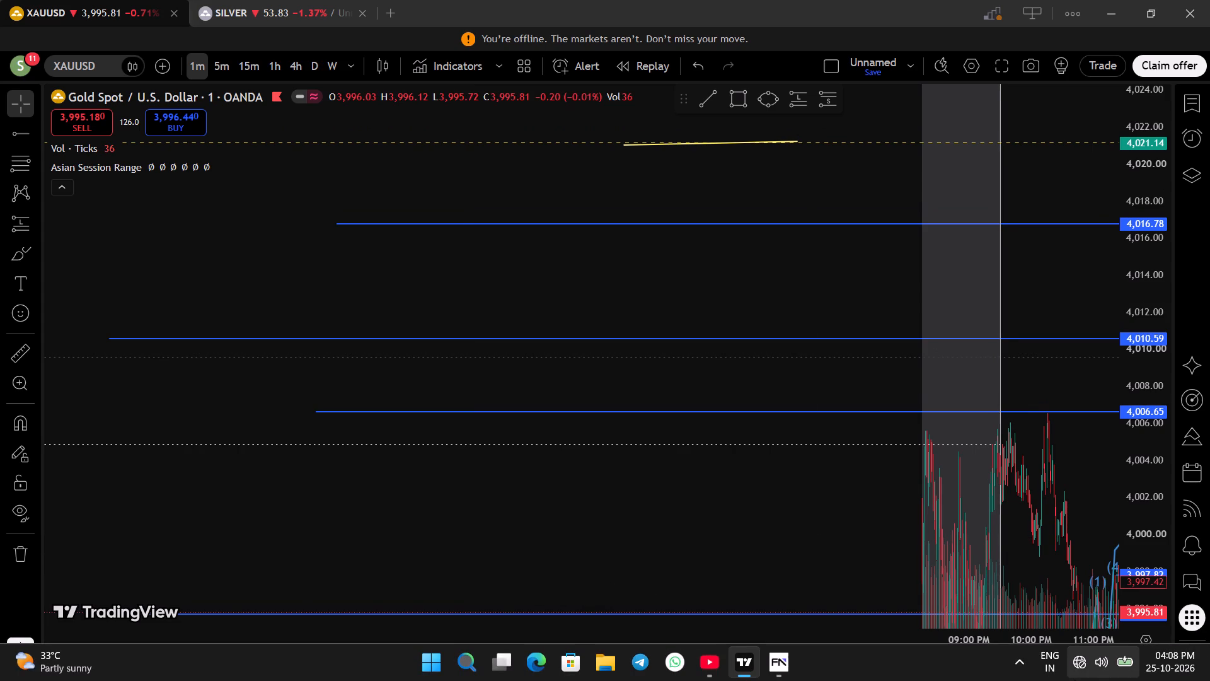
Reconnect the computer to the SHRIRAJ Wi-Fi network from the Windows network settings and return to the XAUUSD chart.
{"action": "left_click", "coordinate": [1076, 680]}
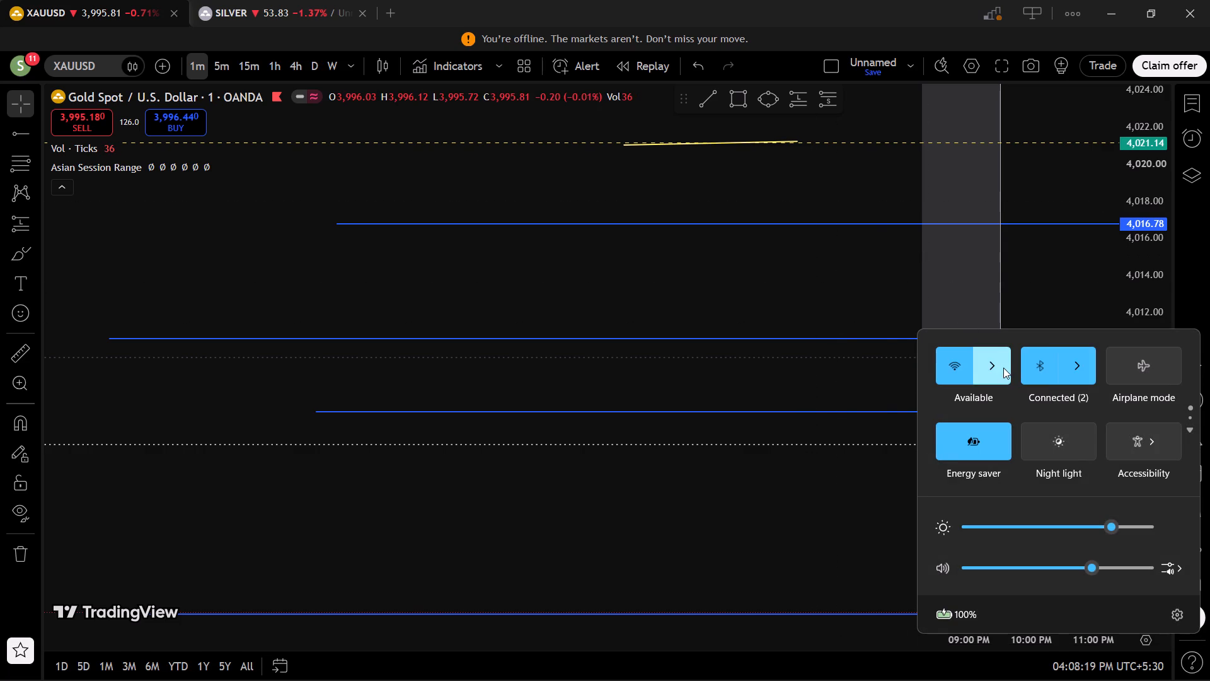
{"action": "left_click", "coordinate": [1003, 368]}
{"action": "scroll", "coordinate": [1007, 400], "scroll_direction": "up", "scroll_amount": 4}
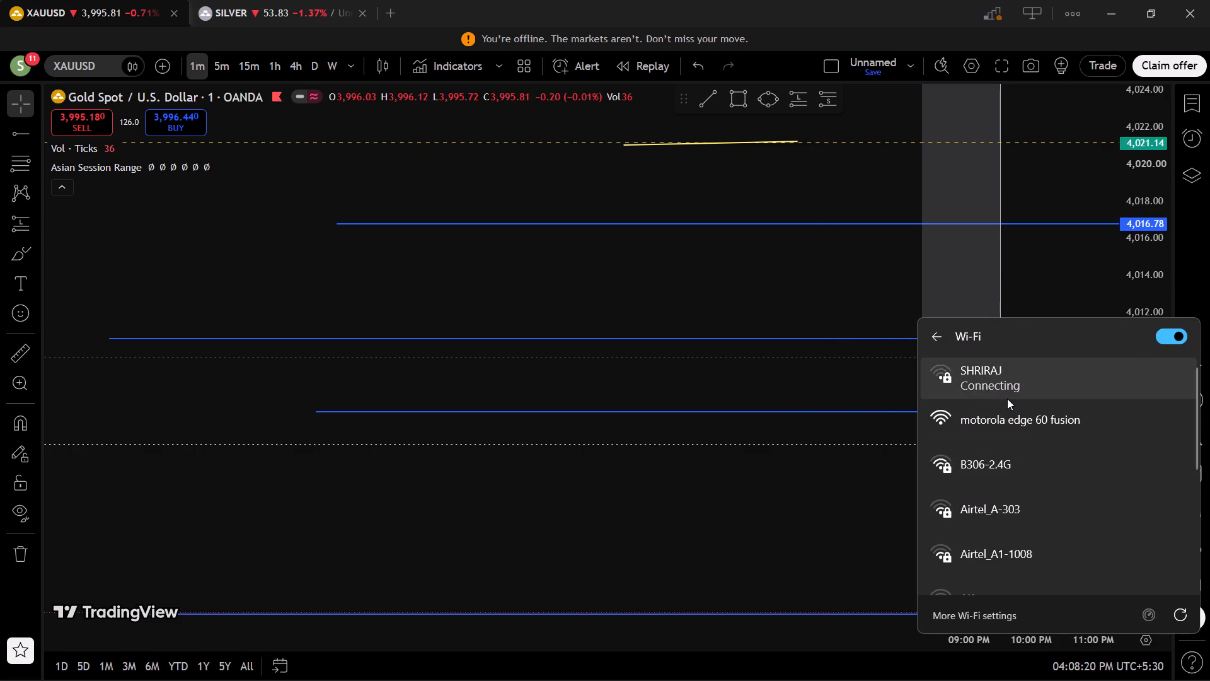
{"action": "left_click", "coordinate": [1007, 399]}
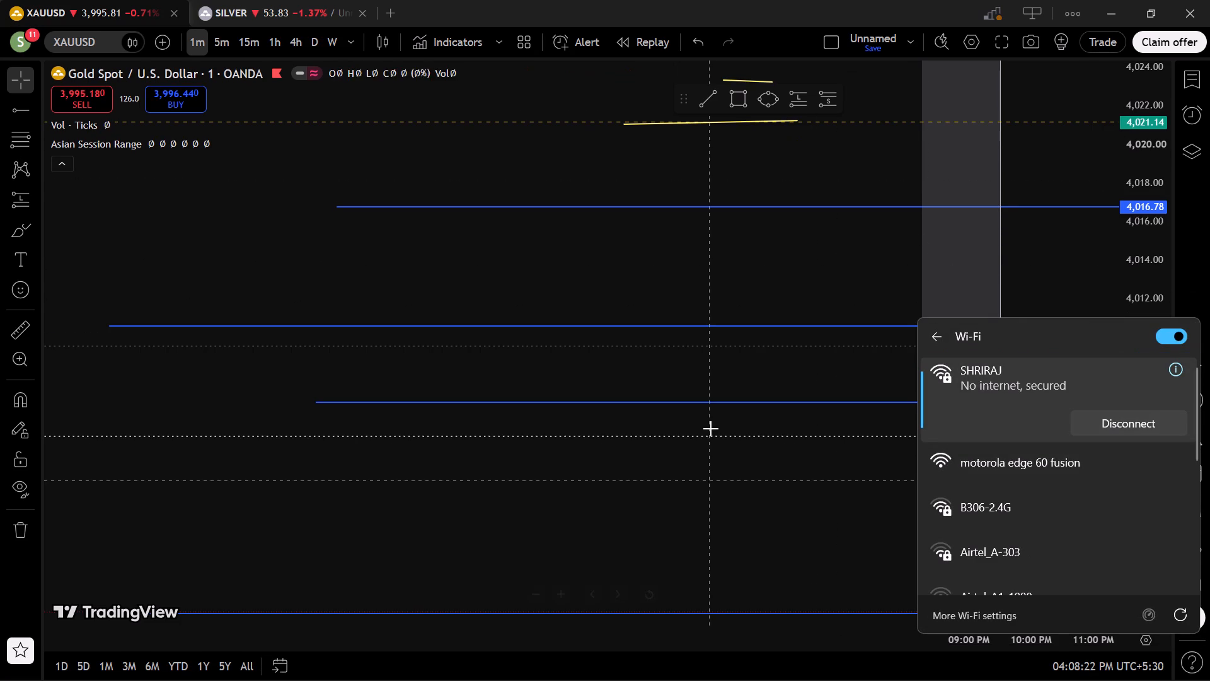
{"action": "left_click", "coordinate": [714, 538]}
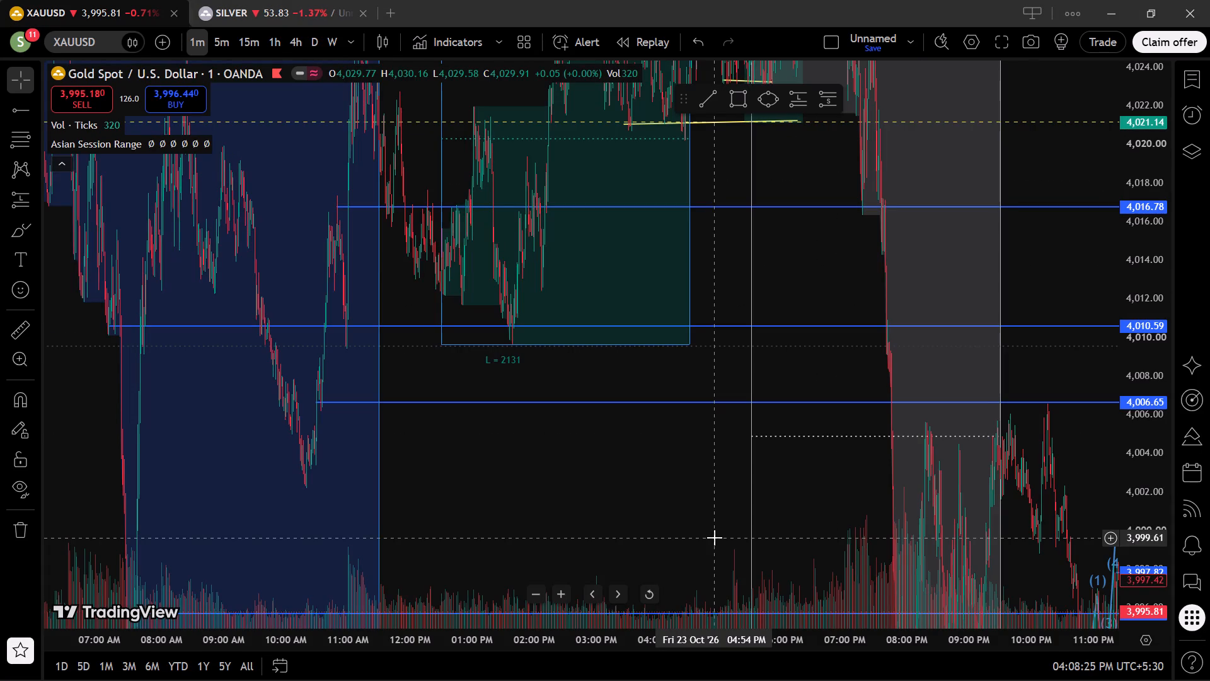
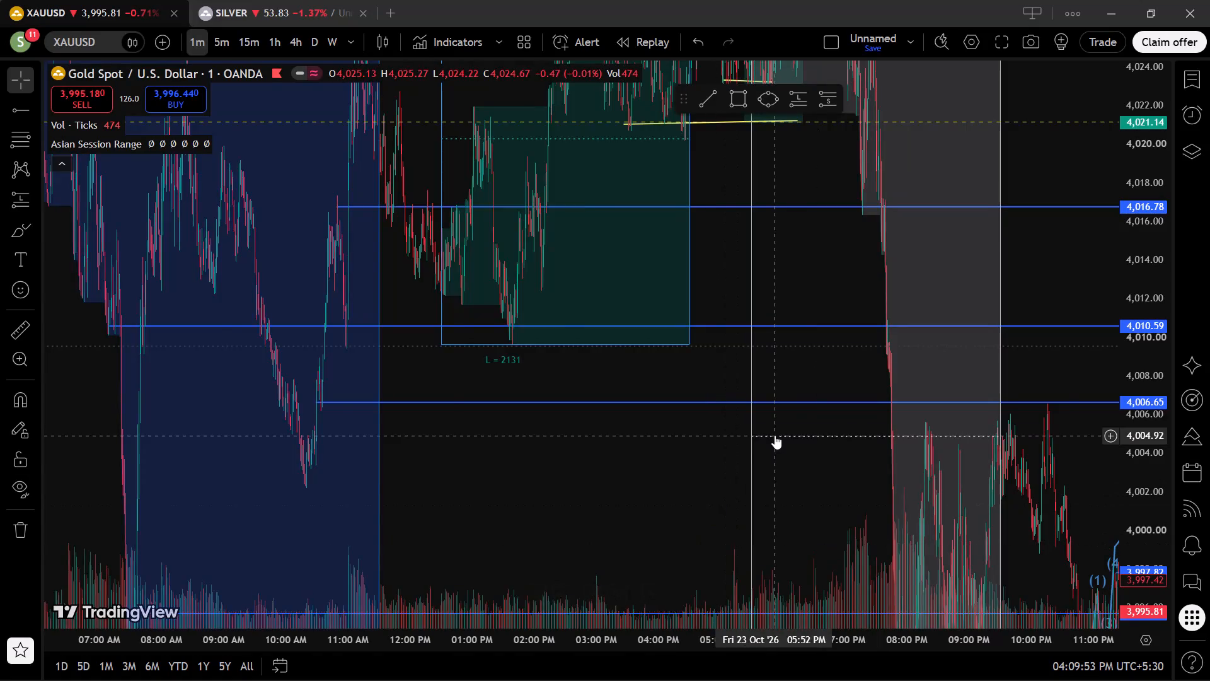
Examine the one-minute XAUUSD price action back through the earlier shaded sessions to the oldest available bars on 19 October.
{"action": "scroll", "coordinate": [775, 435], "scroll_direction": "down", "scroll_amount": 3}
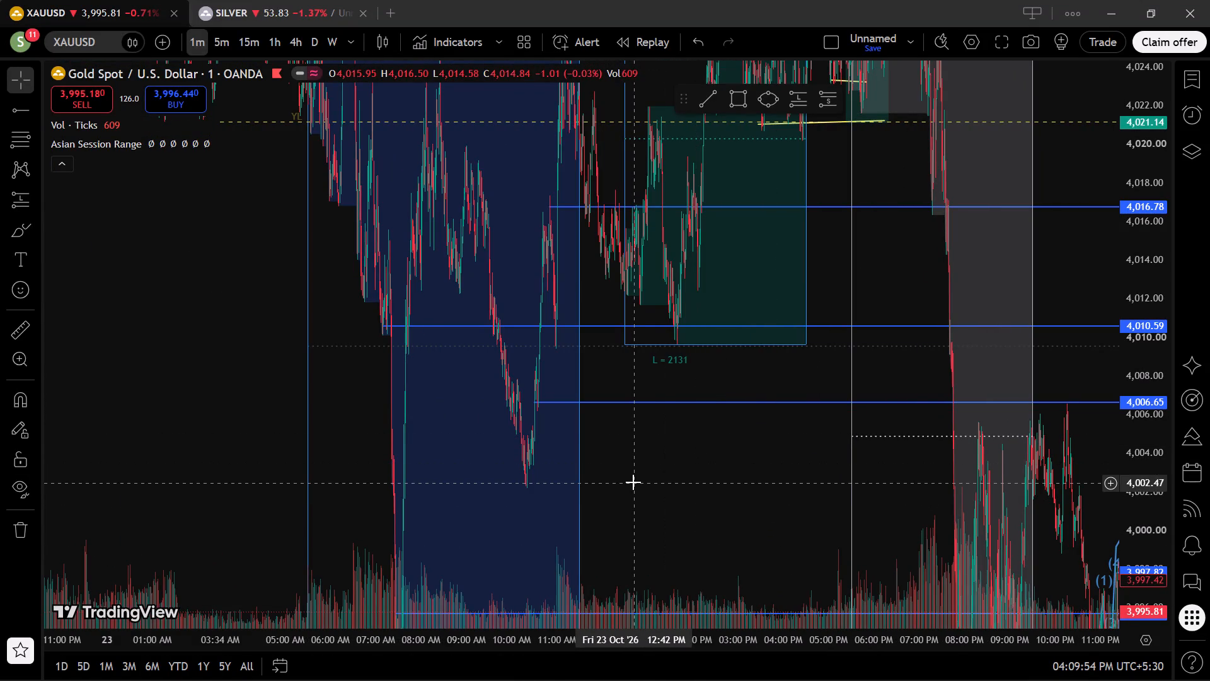
{"action": "left_click_drag", "start_coordinate": [637, 462], "coordinate": [846, 570]}
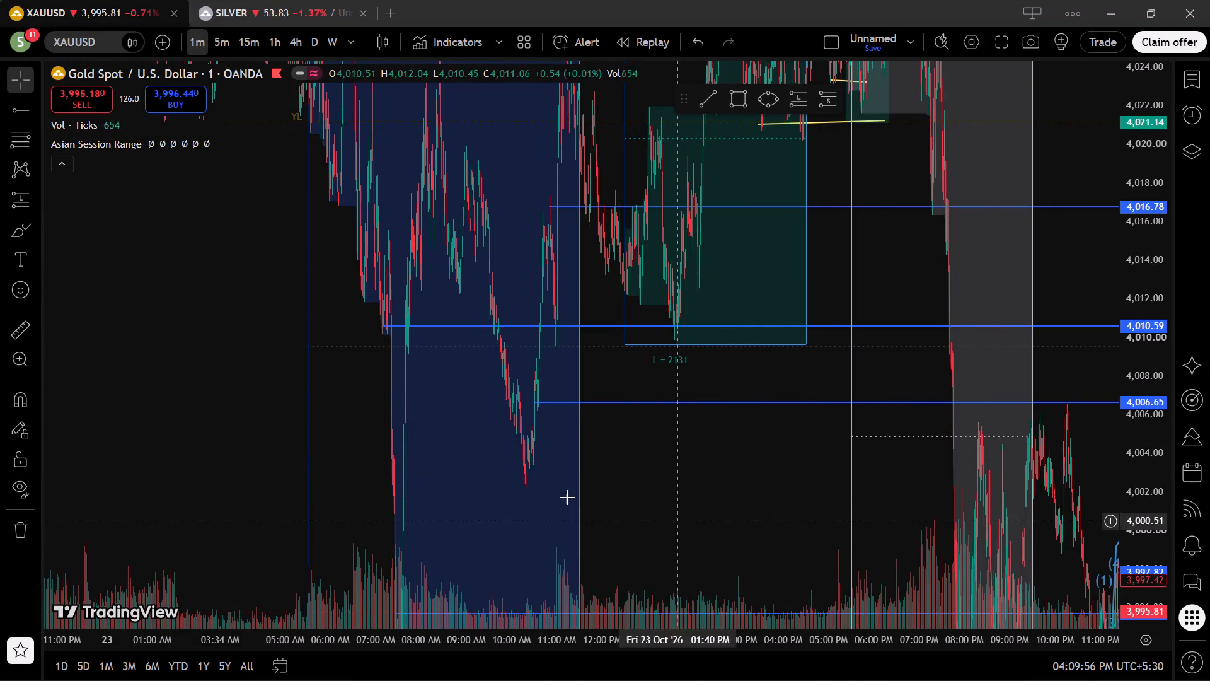
{"action": "left_click_drag", "start_coordinate": [241, 235], "coordinate": [672, 515]}
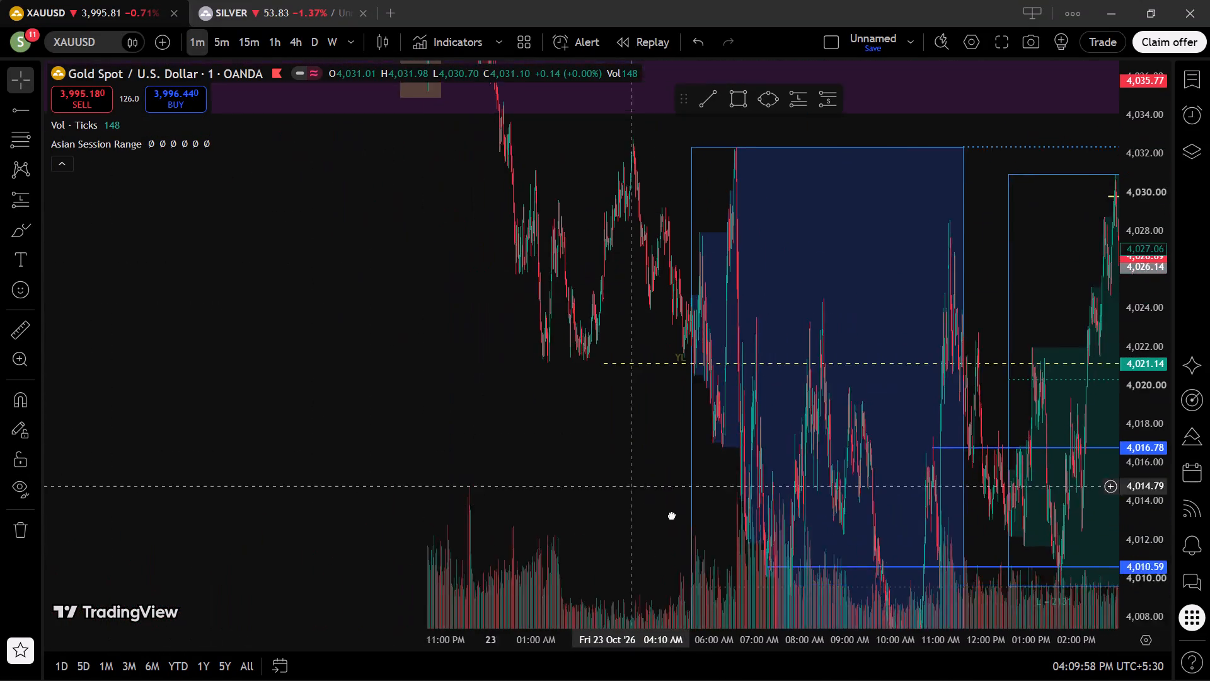
{"action": "left_click_drag", "start_coordinate": [672, 515], "coordinate": [698, 542]}
{"action": "left_click_drag", "start_coordinate": [230, 285], "coordinate": [974, 672]}
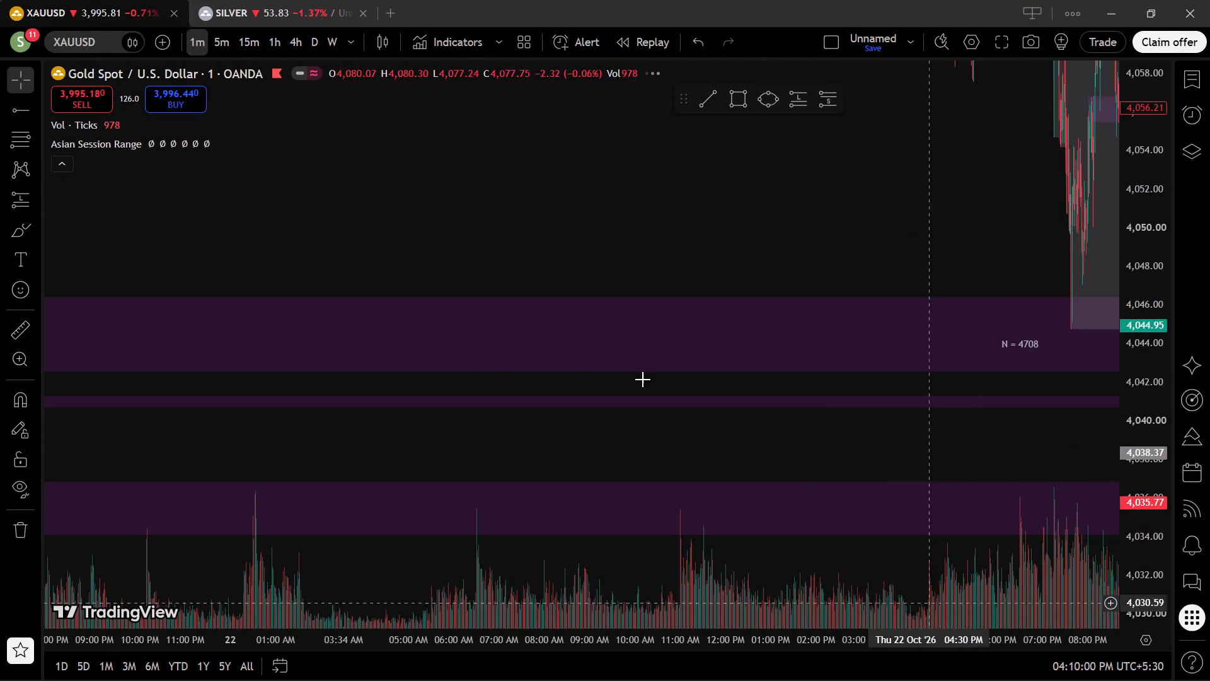
{"action": "left_click_drag", "start_coordinate": [258, 146], "coordinate": [480, 599]}
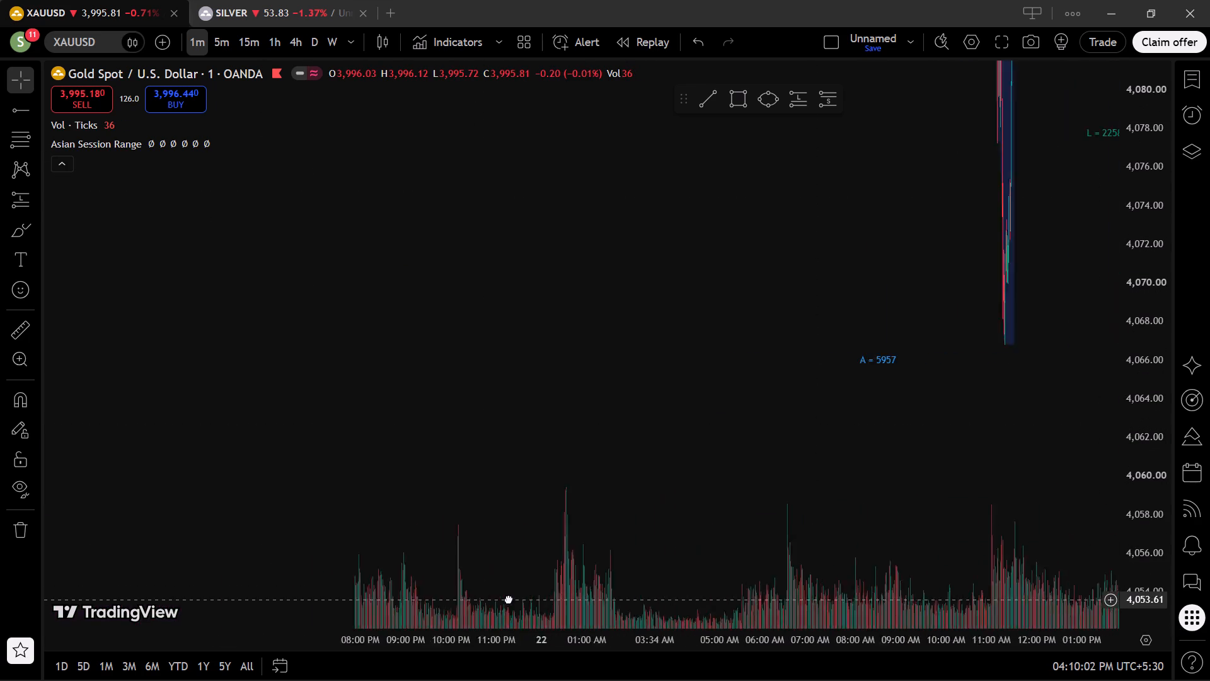
{"action": "left_click_drag", "start_coordinate": [480, 599], "coordinate": [221, 599]}
{"action": "left_click_drag", "start_coordinate": [465, 218], "coordinate": [662, 680]}
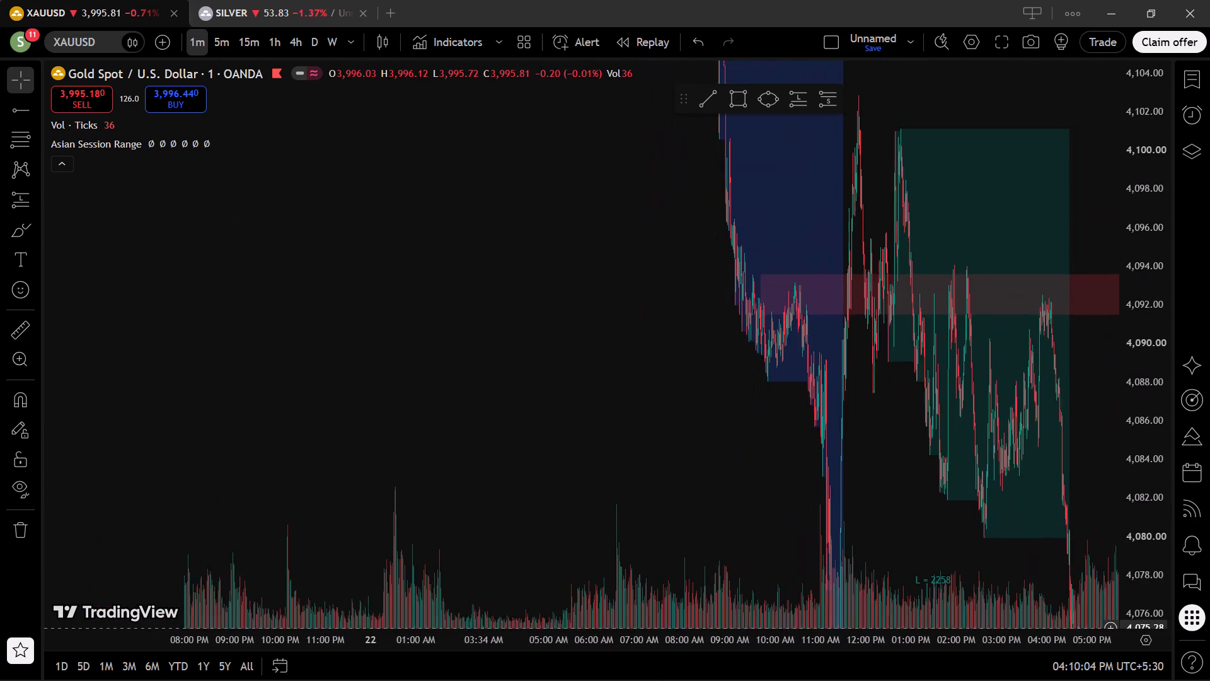
{"action": "left_click_drag", "start_coordinate": [662, 680], "coordinate": [676, 680]}
{"action": "left_click_drag", "start_coordinate": [375, 355], "coordinate": [738, 680]}
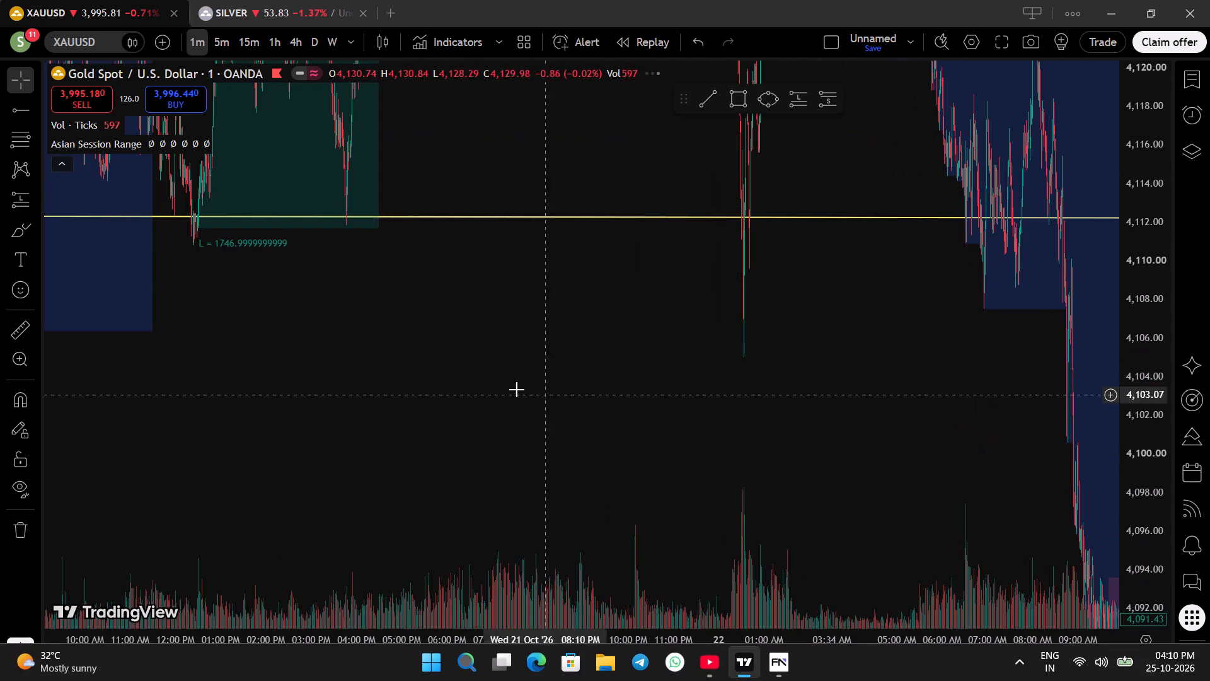
{"action": "left_click_drag", "start_coordinate": [481, 375], "coordinate": [905, 680]}
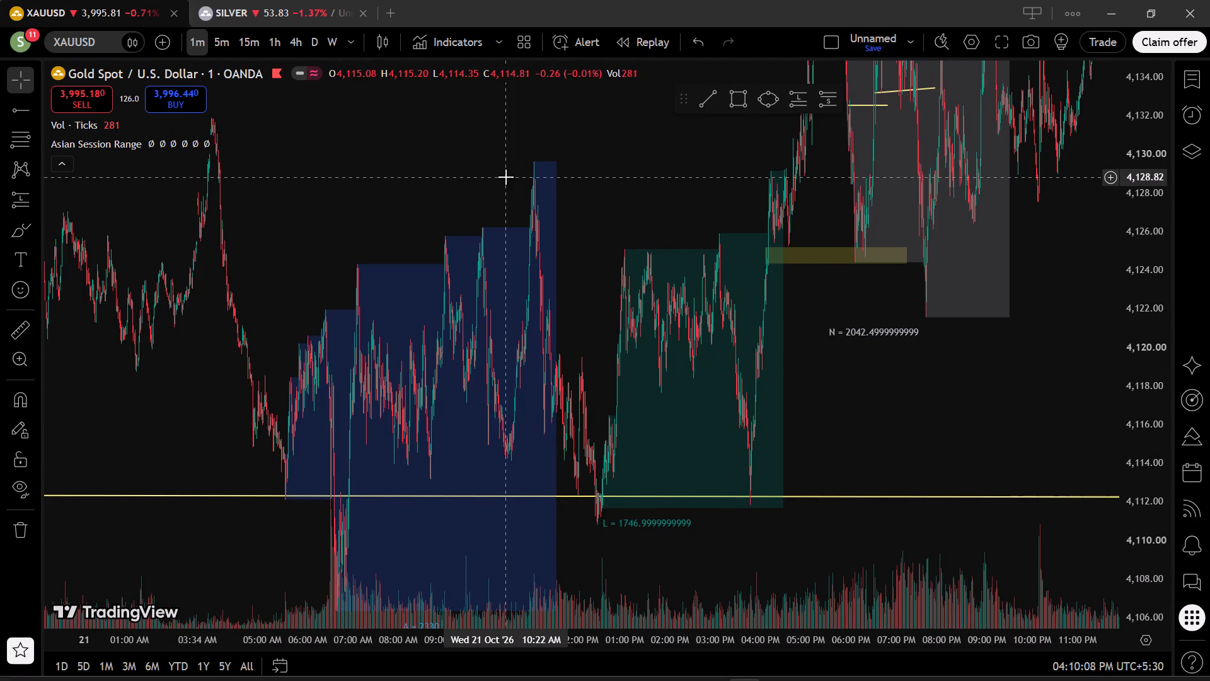
{"action": "left_click_drag", "start_coordinate": [493, 173], "coordinate": [789, 578]}
{"action": "left_click_drag", "start_coordinate": [314, 238], "coordinate": [960, 622]}
{"action": "left_click_drag", "start_coordinate": [317, 204], "coordinate": [1195, 590]}
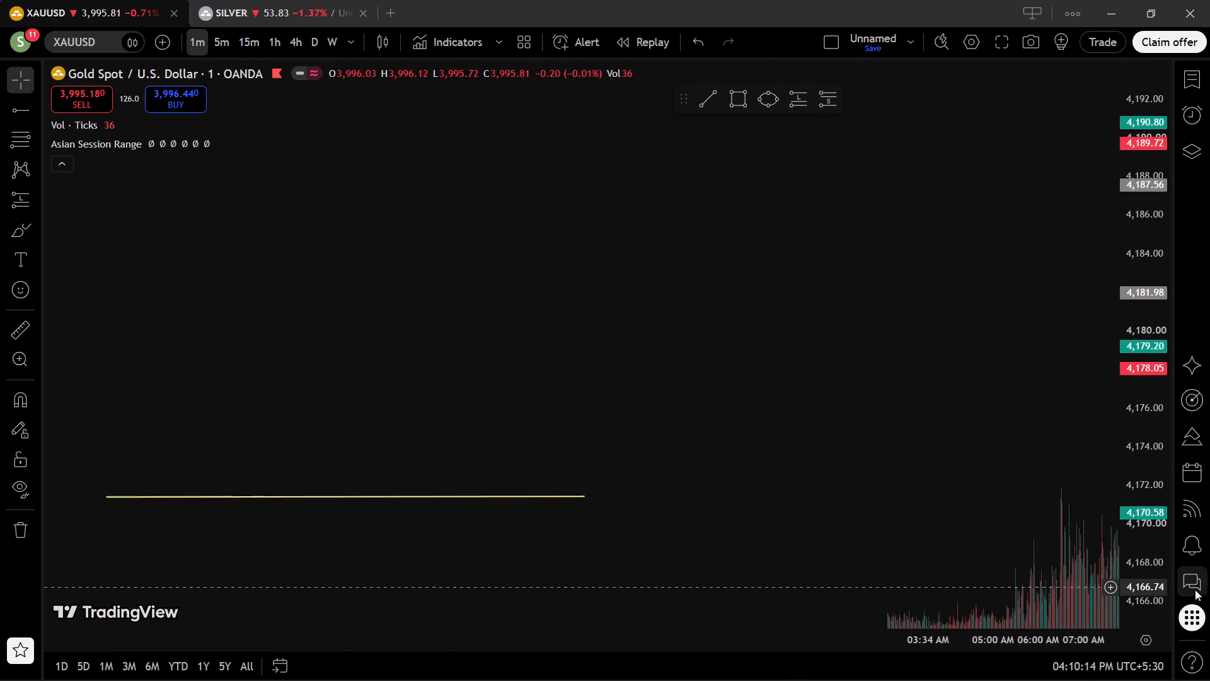
{"action": "left_click_drag", "start_coordinate": [1195, 590], "coordinate": [1204, 593]}
{"action": "left_click_drag", "start_coordinate": [534, 265], "coordinate": [950, 477]}
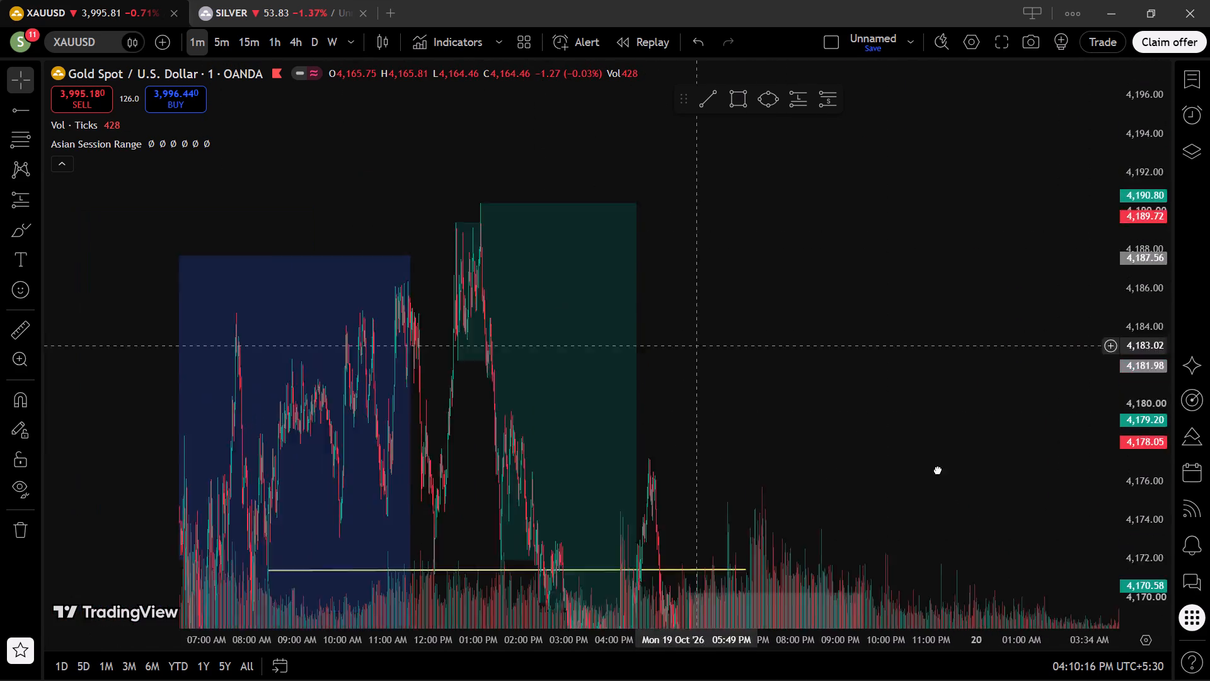
{"action": "left_click_drag", "start_coordinate": [950, 477], "coordinate": [1136, 600]}
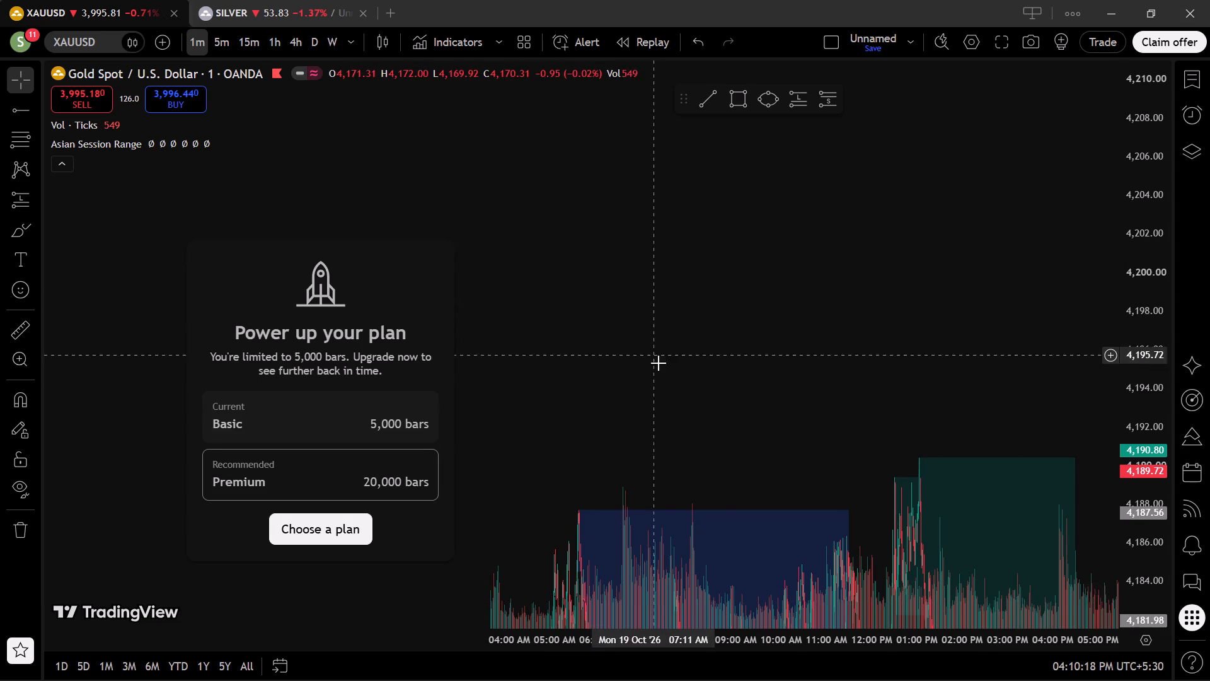
{"action": "left_click_drag", "start_coordinate": [662, 379], "coordinate": [615, 138]}
{"action": "left_click_drag", "start_coordinate": [625, 375], "coordinate": [647, 194]}
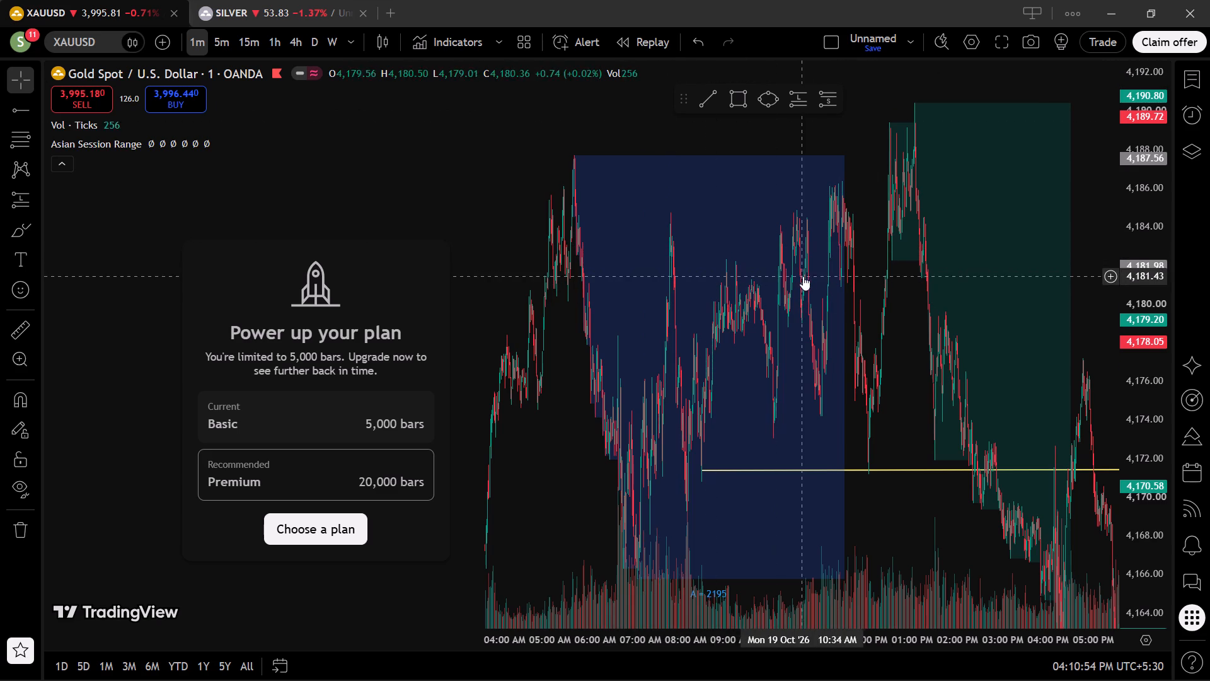
Examine the shaded sessions forward from 19 October to the evening of 21 October.
{"action": "left_click_drag", "start_coordinate": [824, 276], "coordinate": [271, 147]}
{"action": "left_click_drag", "start_coordinate": [960, 356], "coordinate": [714, 146]}
{"action": "left_click_drag", "start_coordinate": [704, 396], "coordinate": [666, 113]}
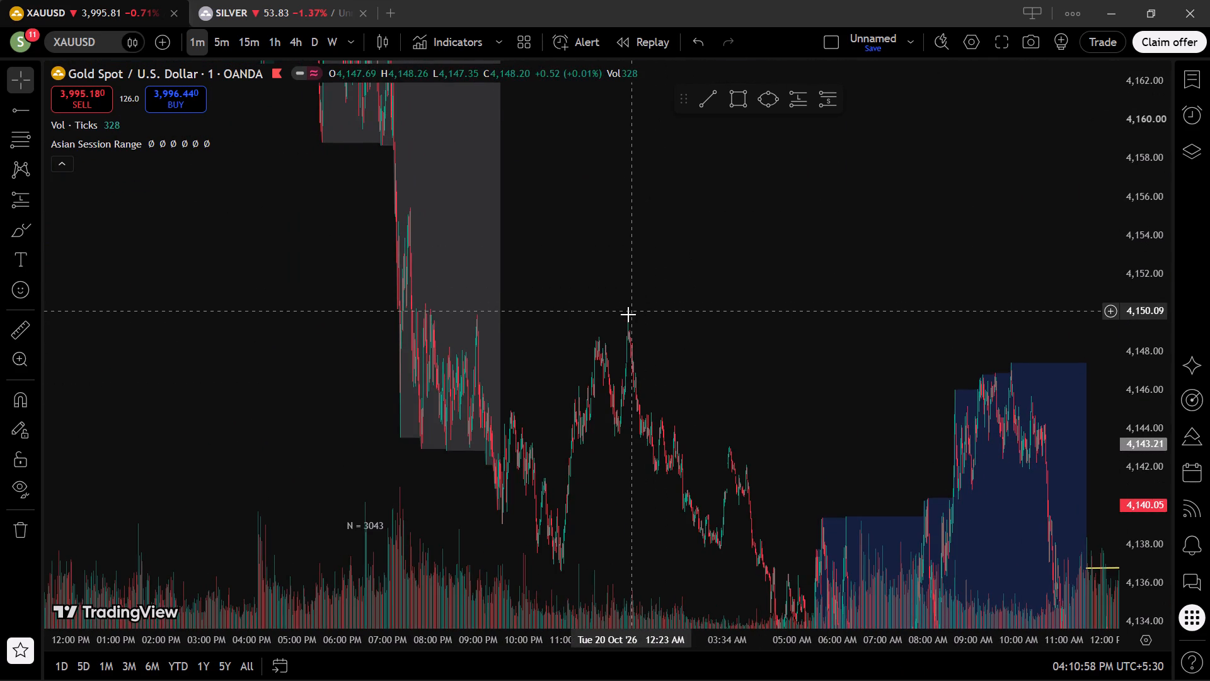
{"action": "left_click_drag", "start_coordinate": [844, 369], "coordinate": [0, 0]}
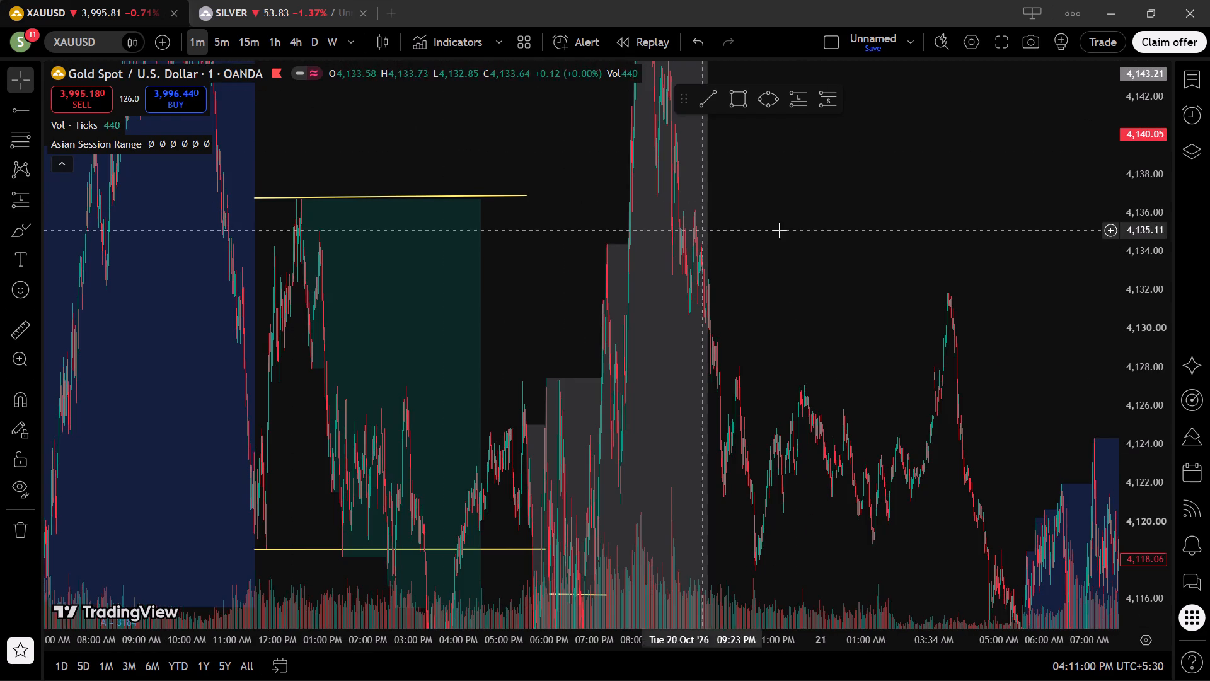
{"action": "left_click_drag", "start_coordinate": [814, 243], "coordinate": [429, 120]}
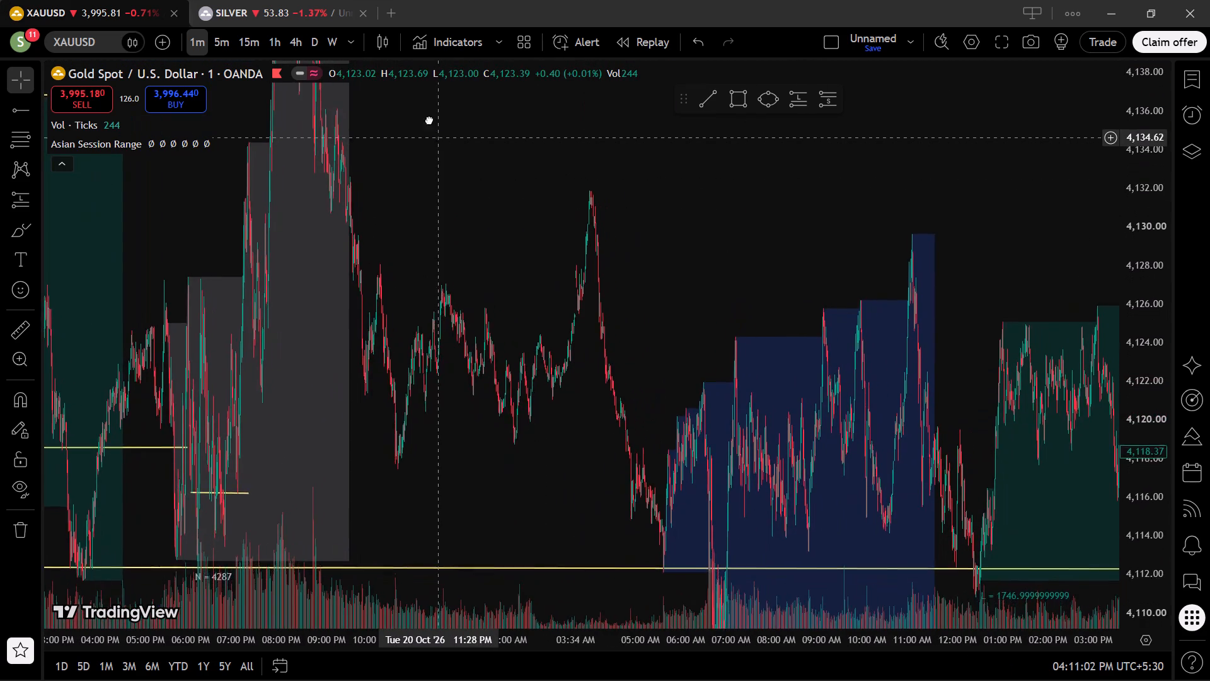
{"action": "left_click_drag", "start_coordinate": [429, 120], "coordinate": [388, 49]}
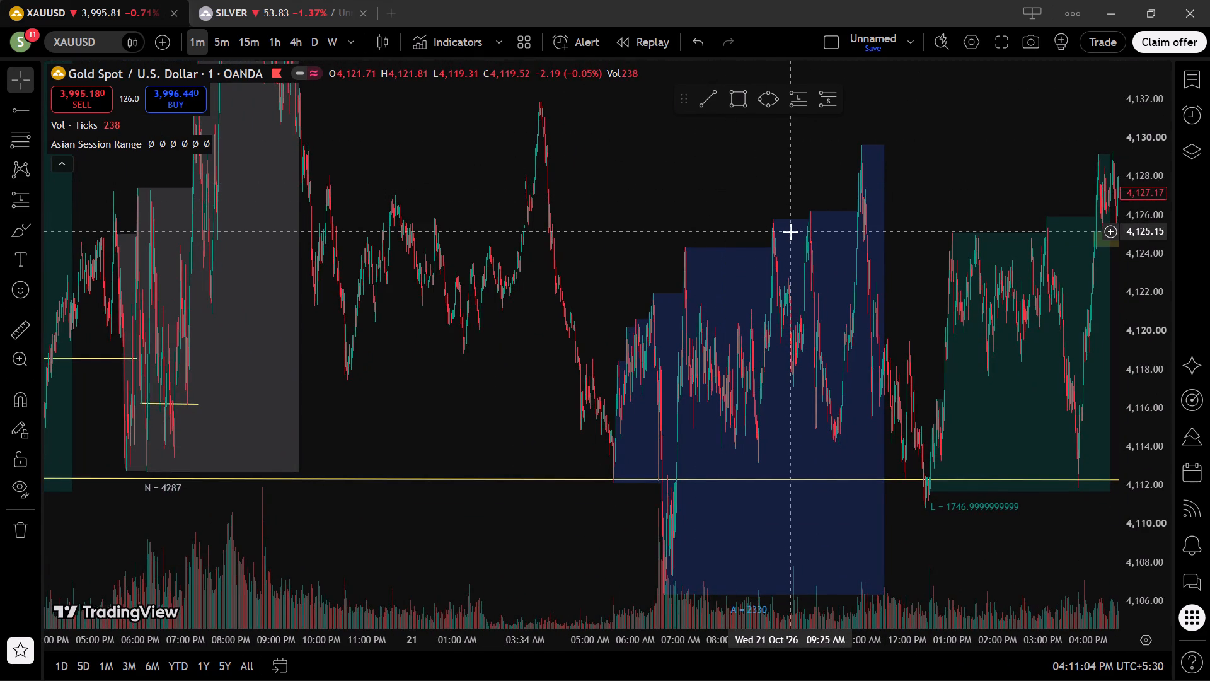
{"action": "left_click_drag", "start_coordinate": [789, 232], "coordinate": [459, 244]}
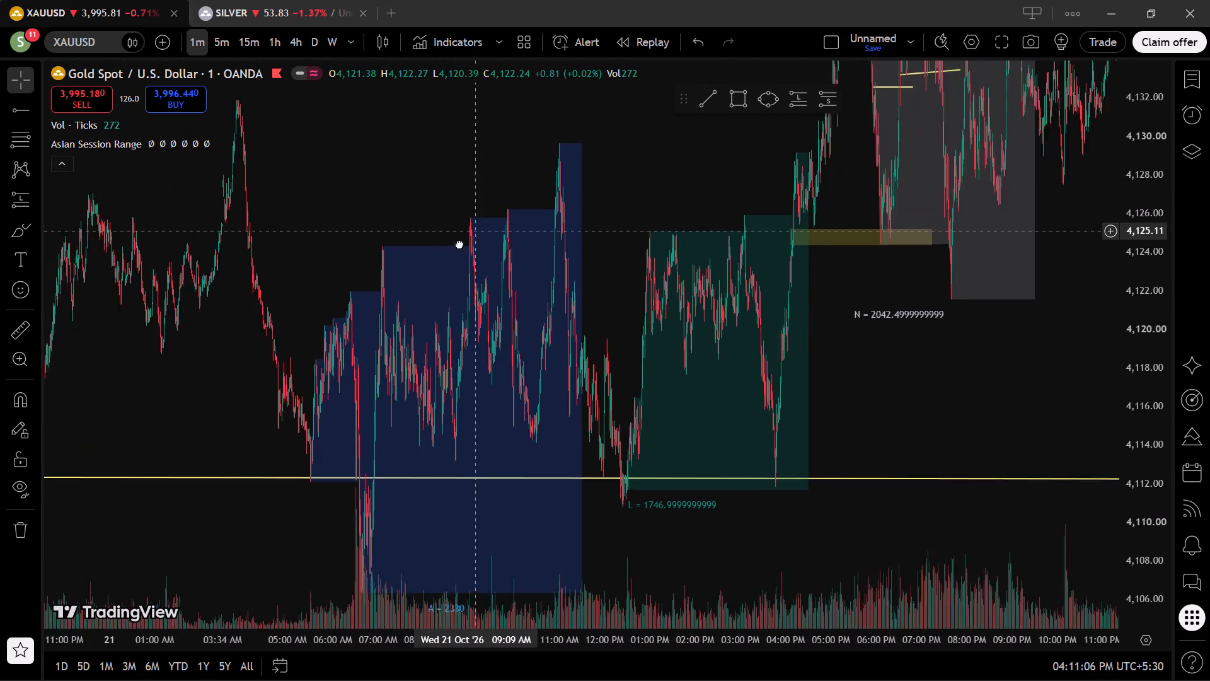
{"action": "left_click_drag", "start_coordinate": [459, 244], "coordinate": [223, 274]}
{"action": "left_click_drag", "start_coordinate": [573, 161], "coordinate": [463, 300]}
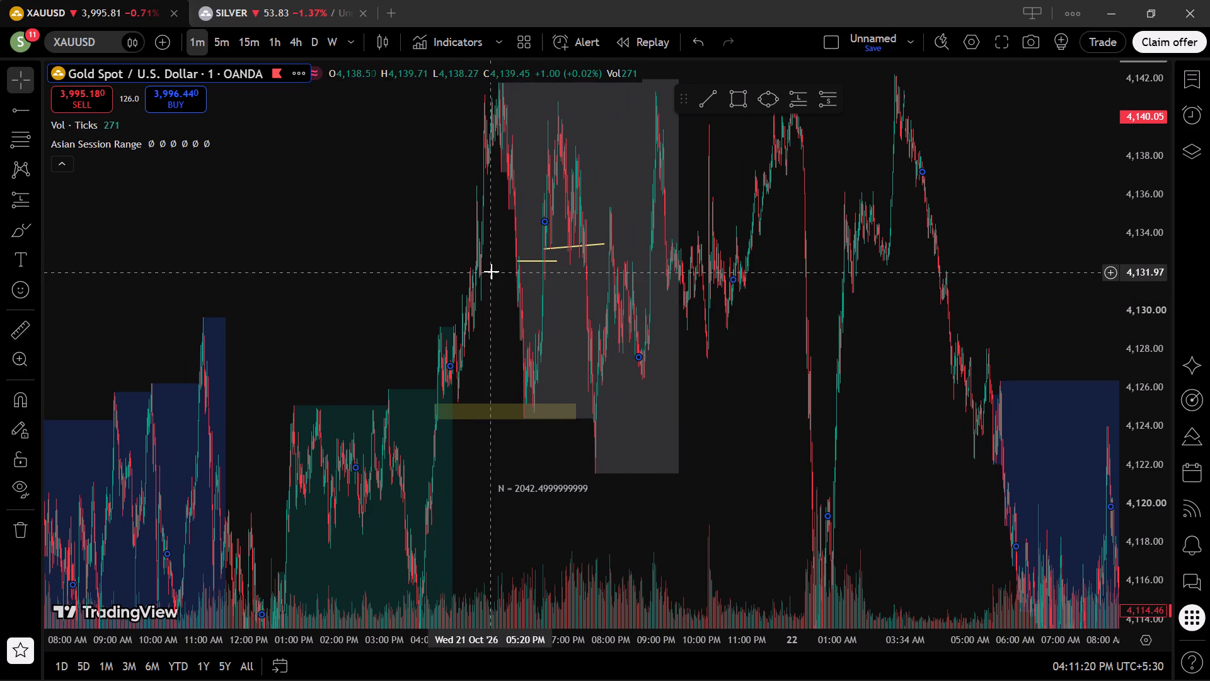
Examine the individual candles around the short yellow lines in the grey-shaded 21 October evening session.
{"action": "scroll", "coordinate": [492, 272], "scroll_direction": "up", "scroll_amount": 6}
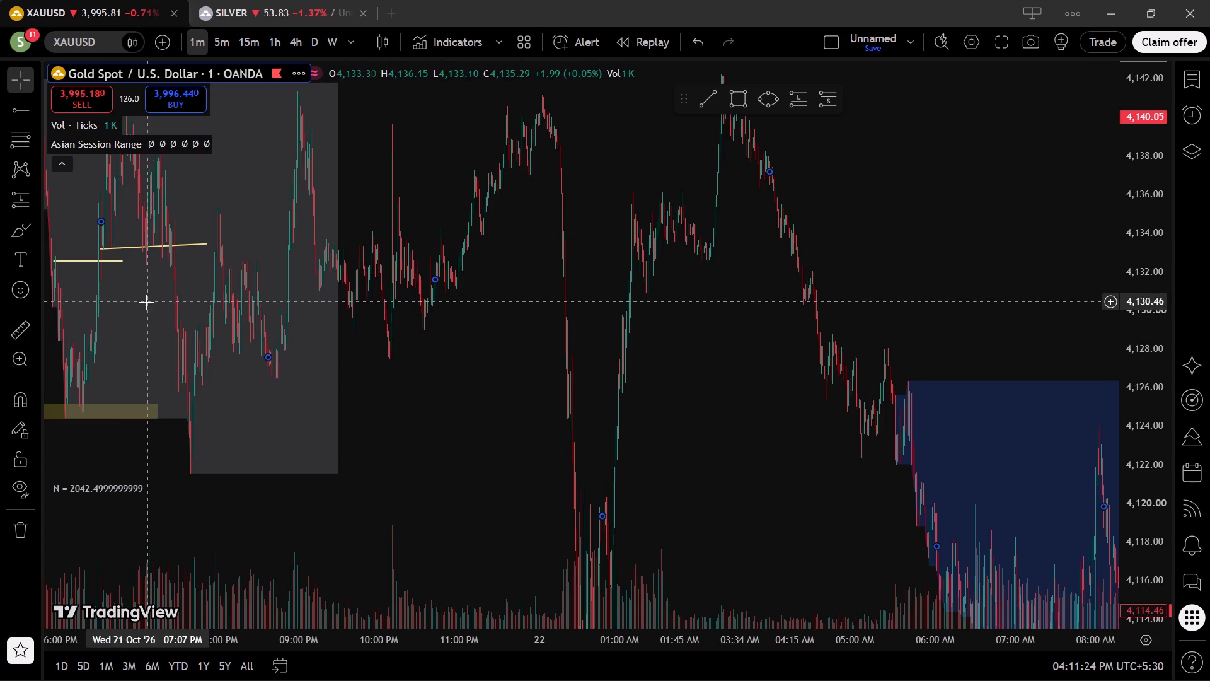
{"action": "left_click_drag", "start_coordinate": [147, 303], "coordinate": [423, 433]}
{"action": "scroll", "coordinate": [219, 293], "scroll_direction": "up", "scroll_amount": 7}
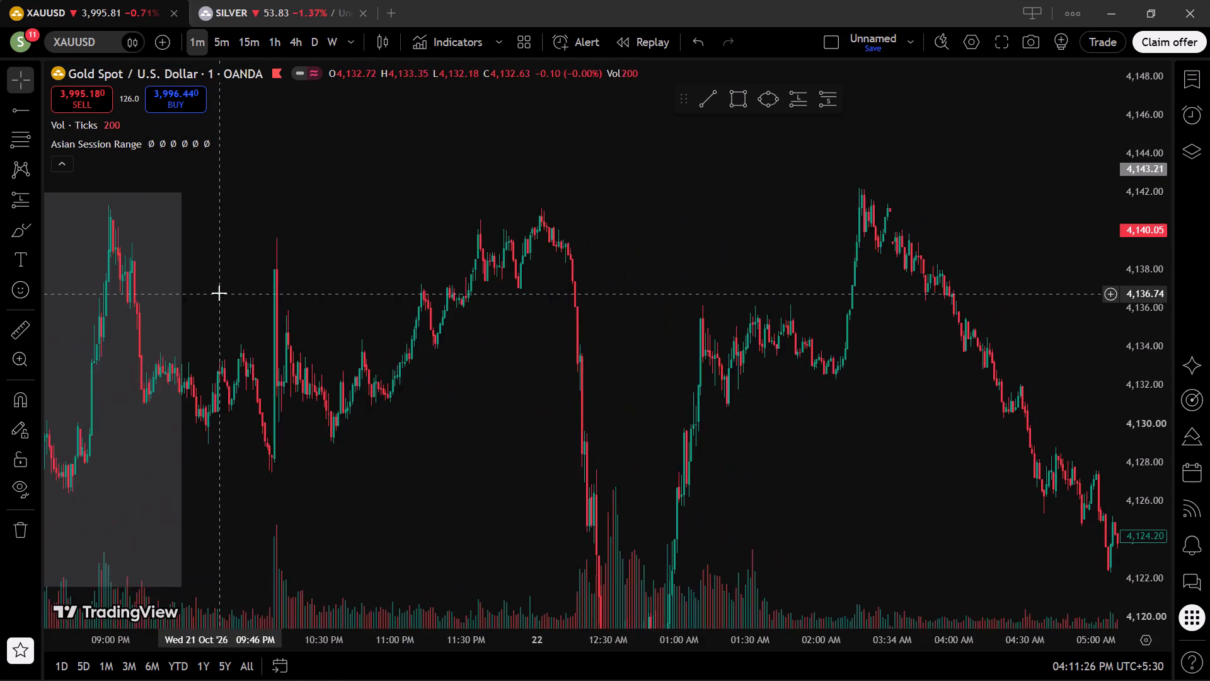
{"action": "scroll", "coordinate": [212, 296], "scroll_direction": "up", "scroll_amount": 4}
{"action": "left_click_drag", "start_coordinate": [212, 296], "coordinate": [1194, 239]}
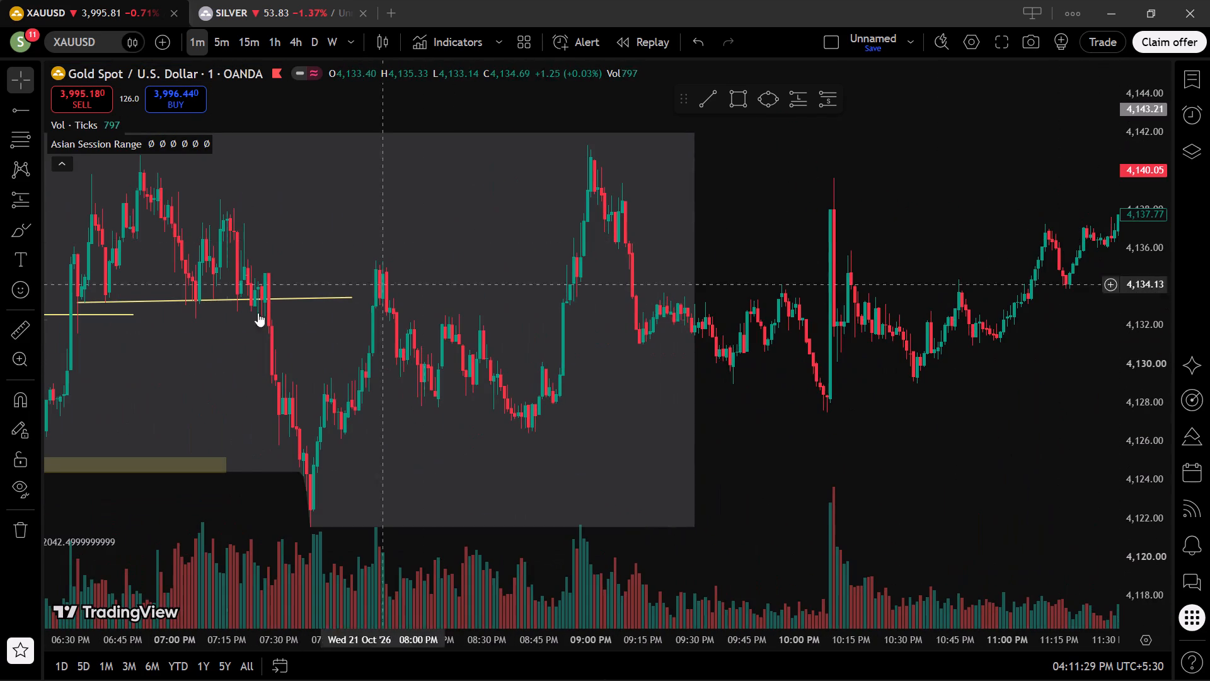
{"action": "left_click_drag", "start_coordinate": [147, 383], "coordinate": [514, 413]}
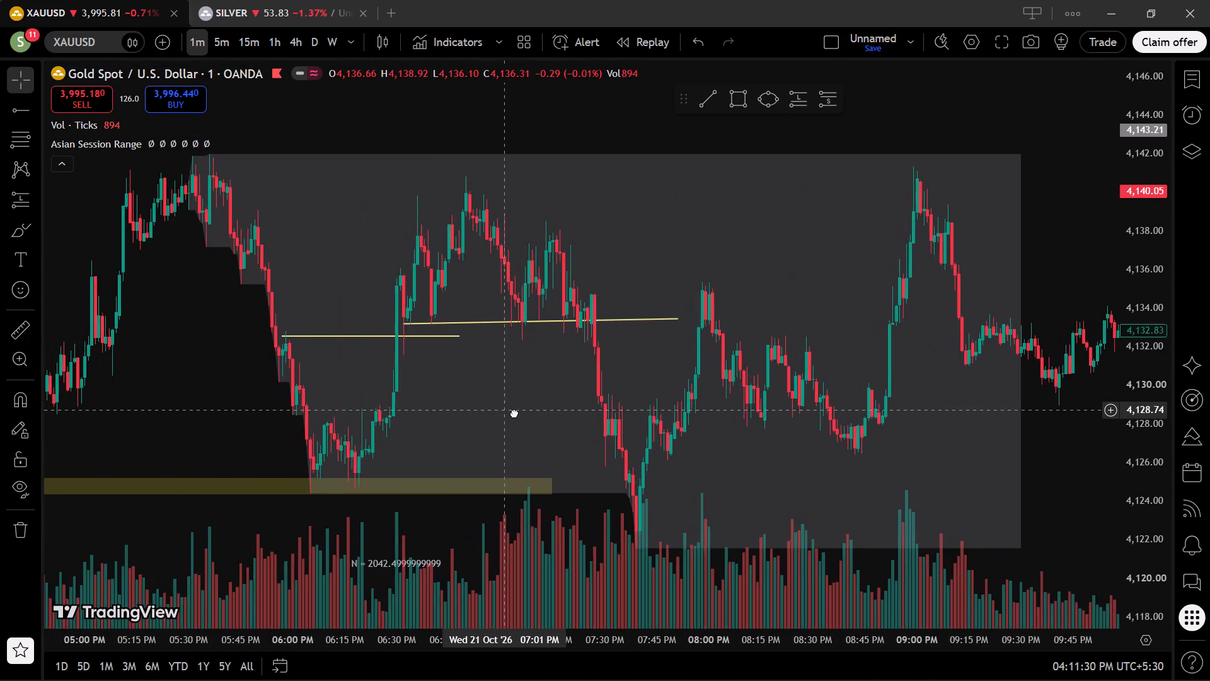
{"action": "left_click_drag", "start_coordinate": [514, 413], "coordinate": [524, 417]}
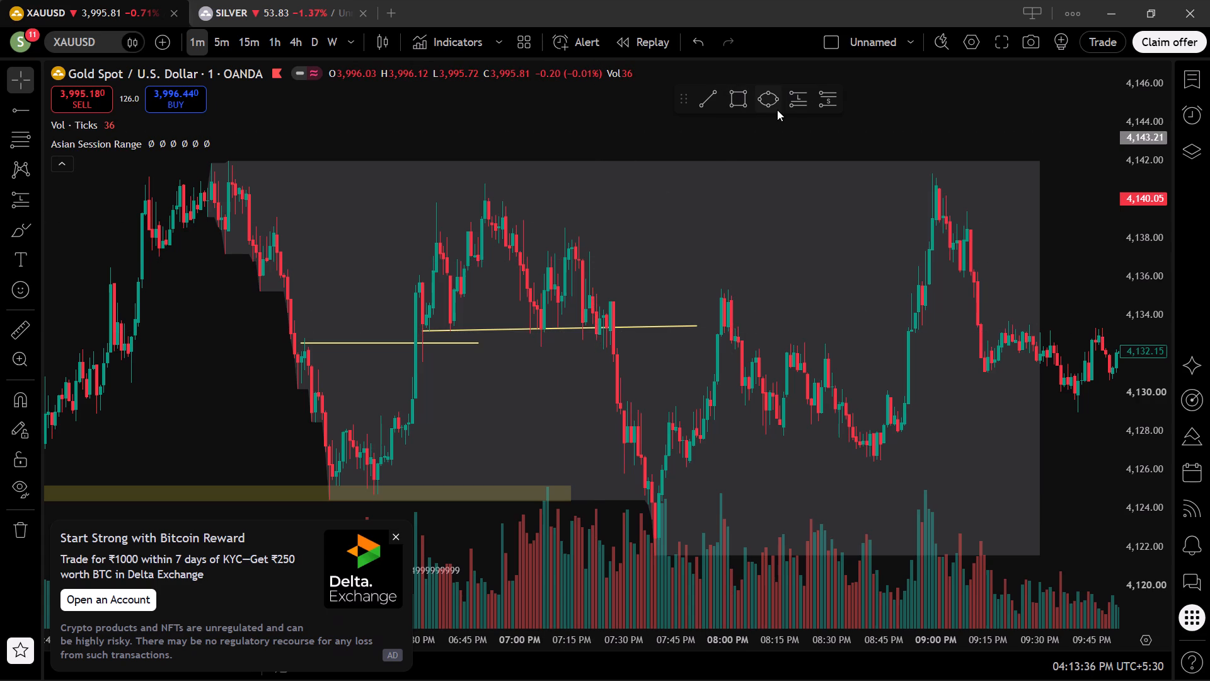
Place a short position on the 21 October evening candles at 07:18 PM with its entry at about 4,136.
{"action": "left_click", "coordinate": [825, 98]}
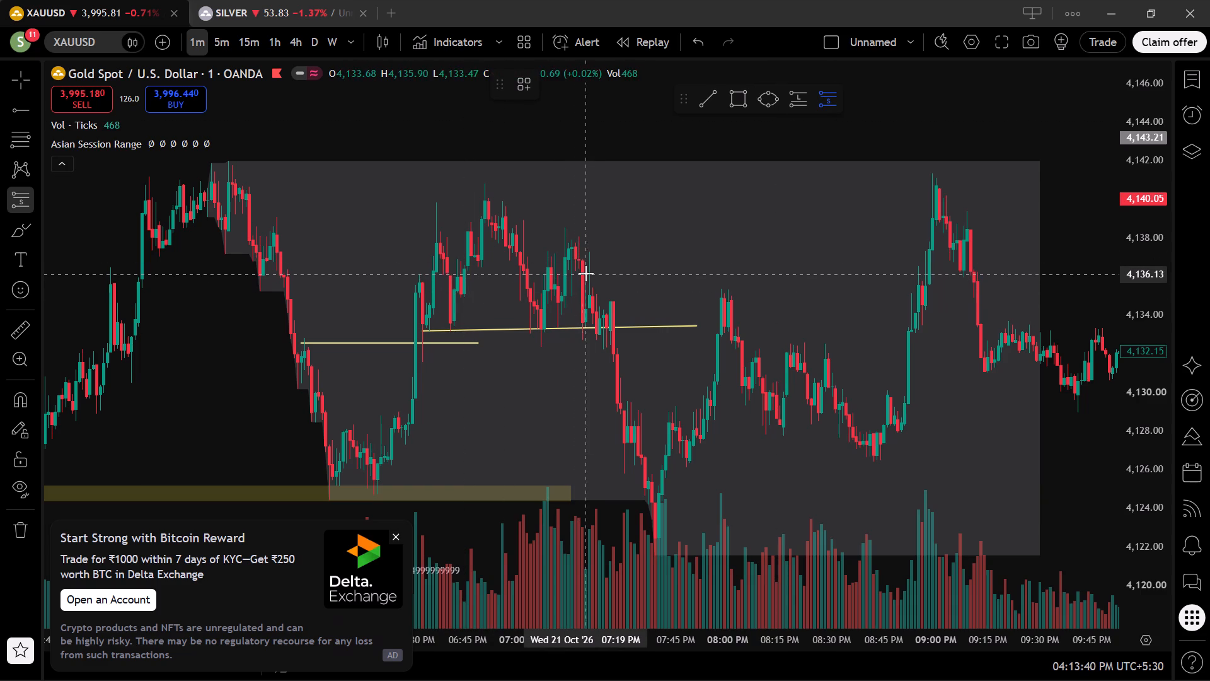
{"action": "left_click", "coordinate": [582, 276]}
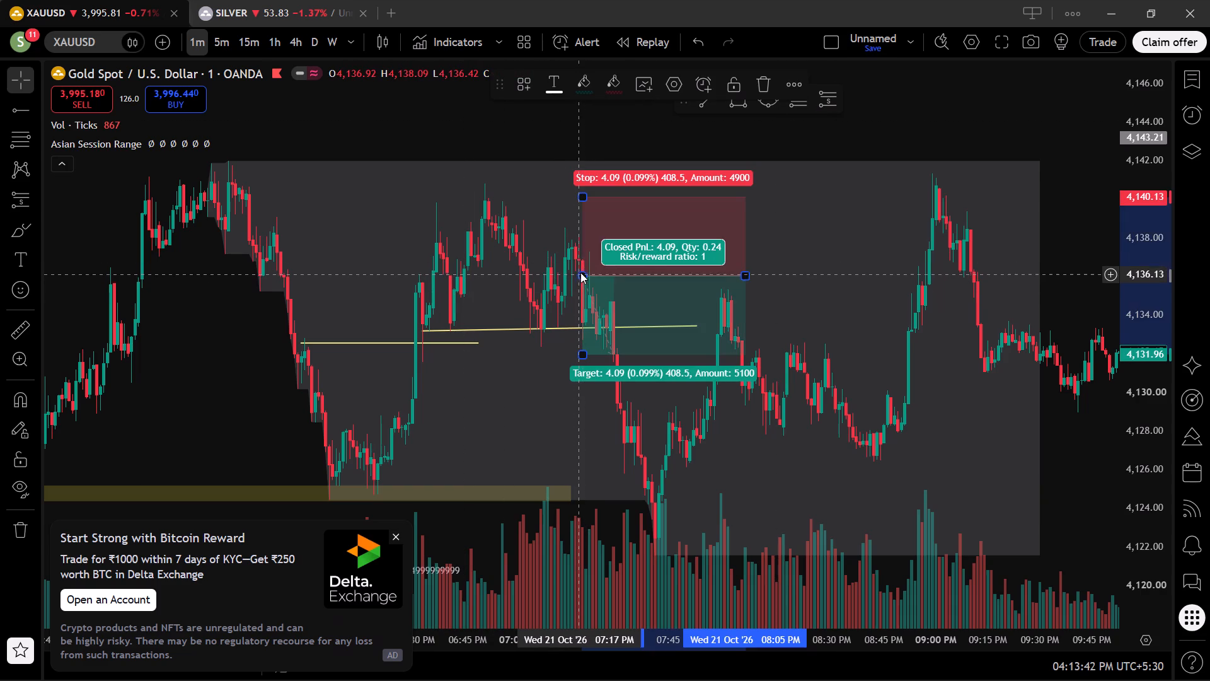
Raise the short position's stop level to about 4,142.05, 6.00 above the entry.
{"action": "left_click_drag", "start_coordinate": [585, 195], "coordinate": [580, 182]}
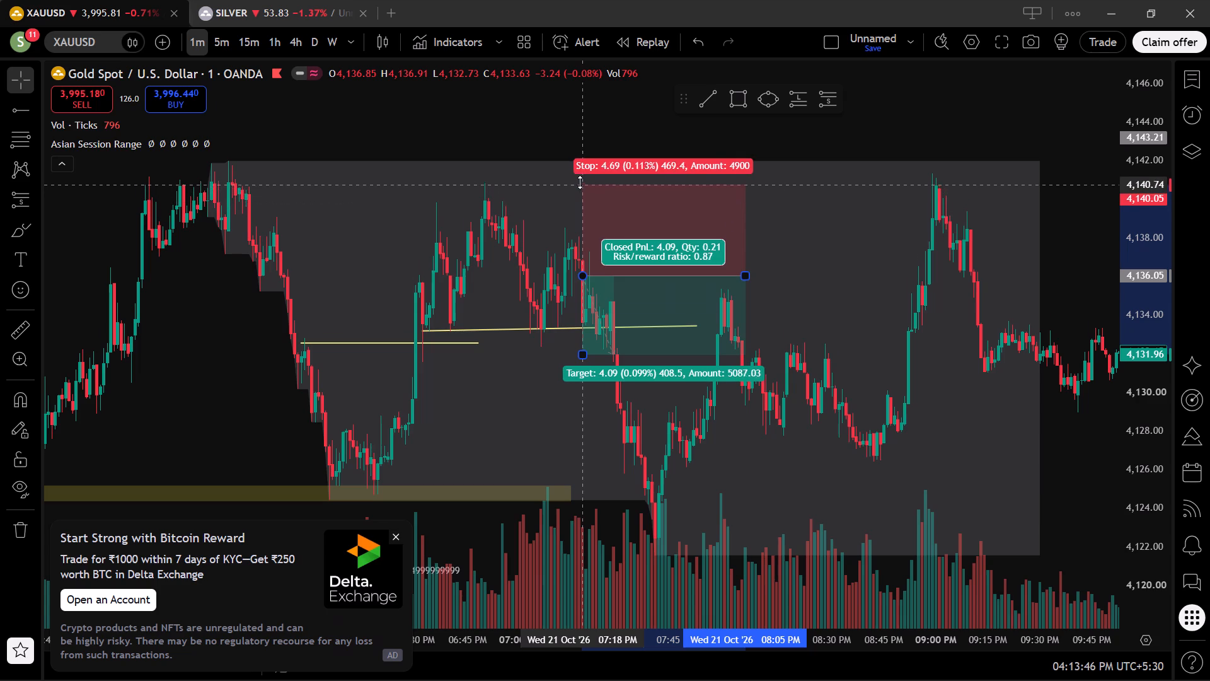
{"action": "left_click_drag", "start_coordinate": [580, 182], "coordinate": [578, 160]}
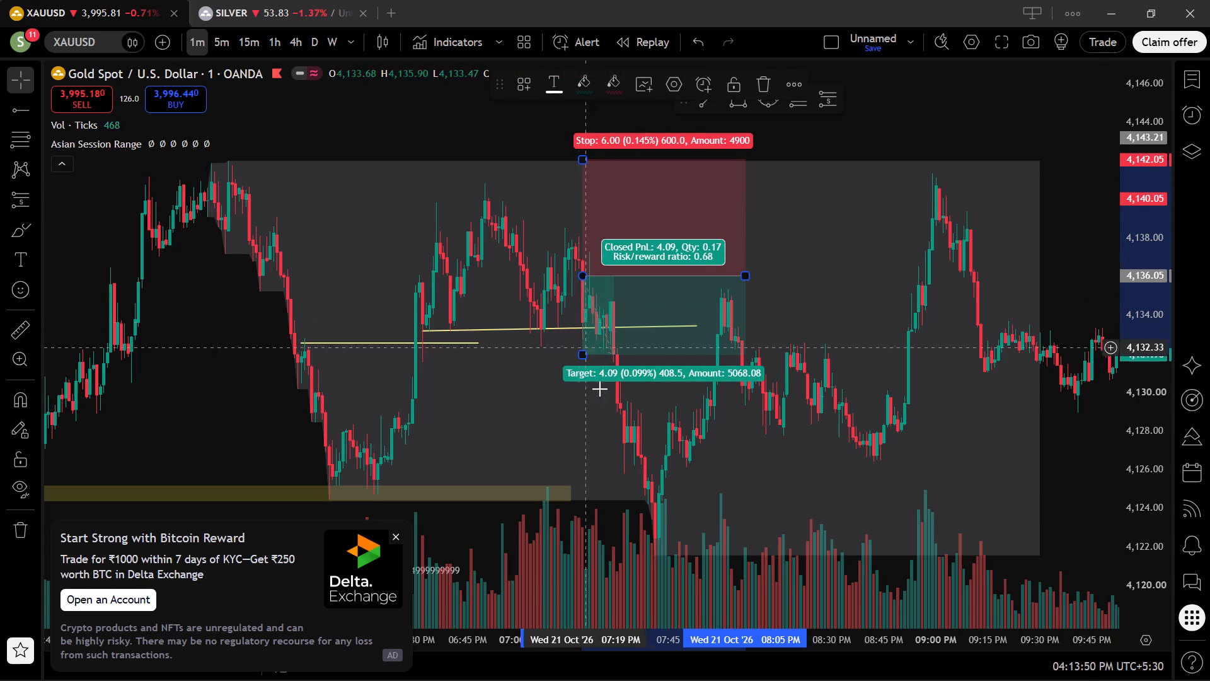
Lower the short position's target level to about 4,129.19, 6.86 below the entry.
{"action": "left_click_drag", "start_coordinate": [582, 351], "coordinate": [584, 393]}
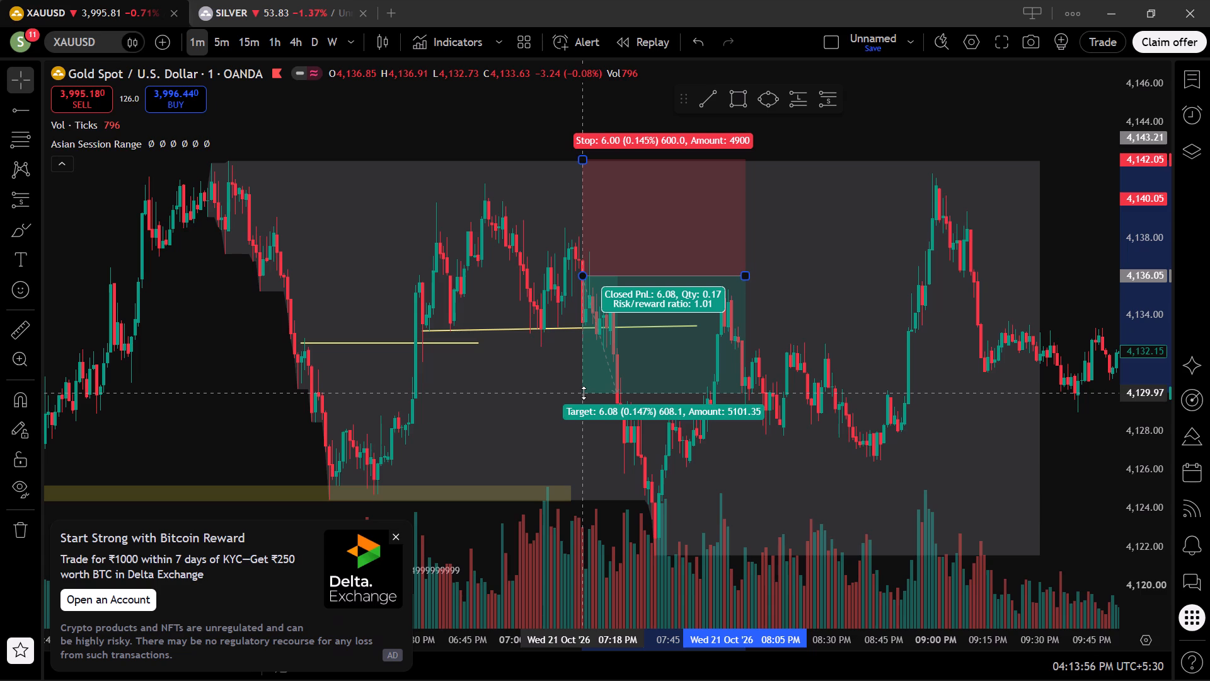
{"action": "left_click_drag", "start_coordinate": [584, 393], "coordinate": [584, 404]}
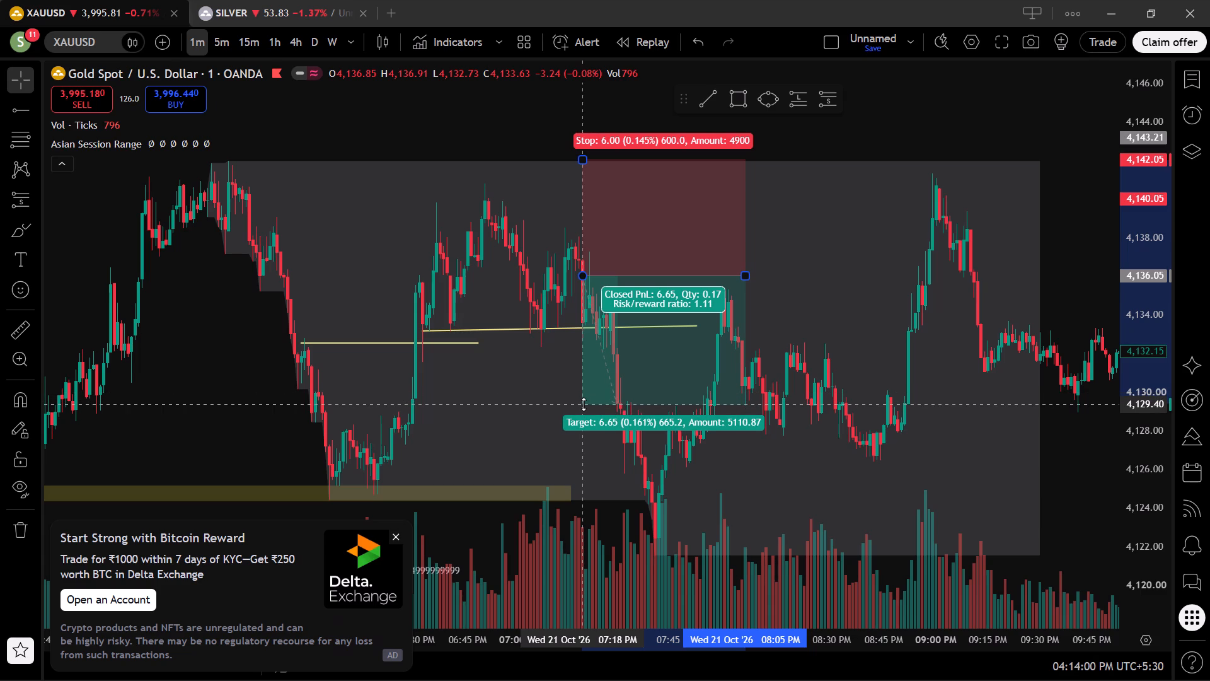
{"action": "left_click_drag", "start_coordinate": [584, 404], "coordinate": [584, 405]}
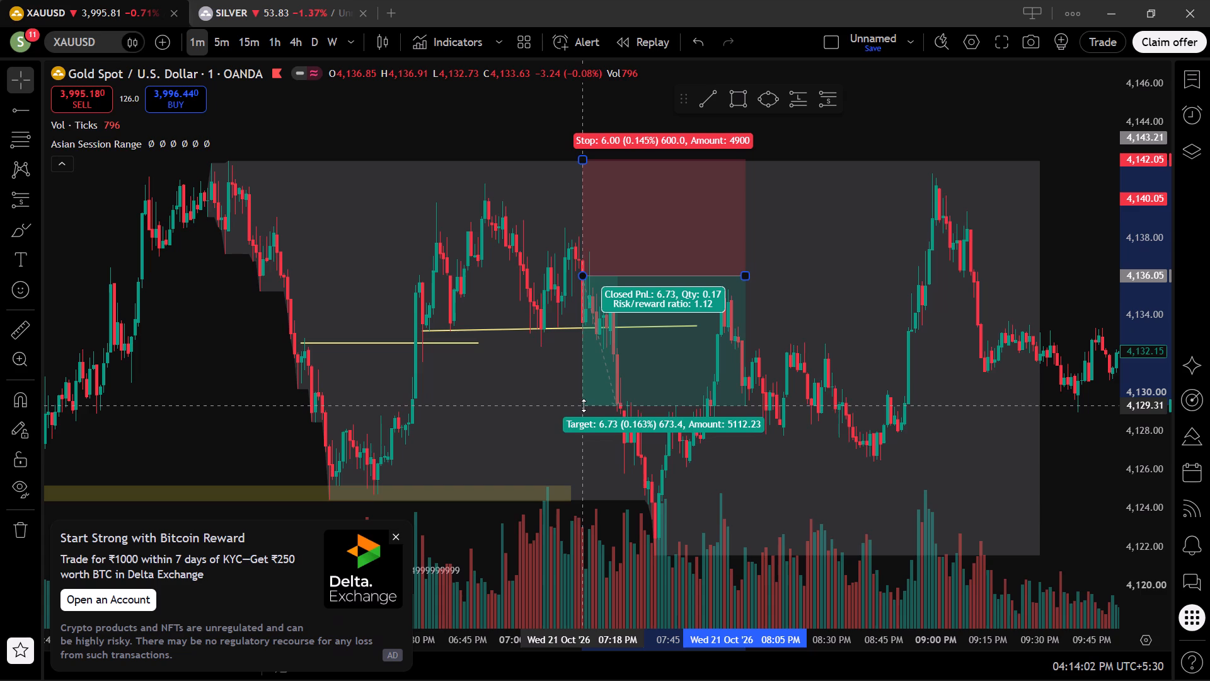
{"action": "left_click_drag", "start_coordinate": [584, 405], "coordinate": [585, 408]}
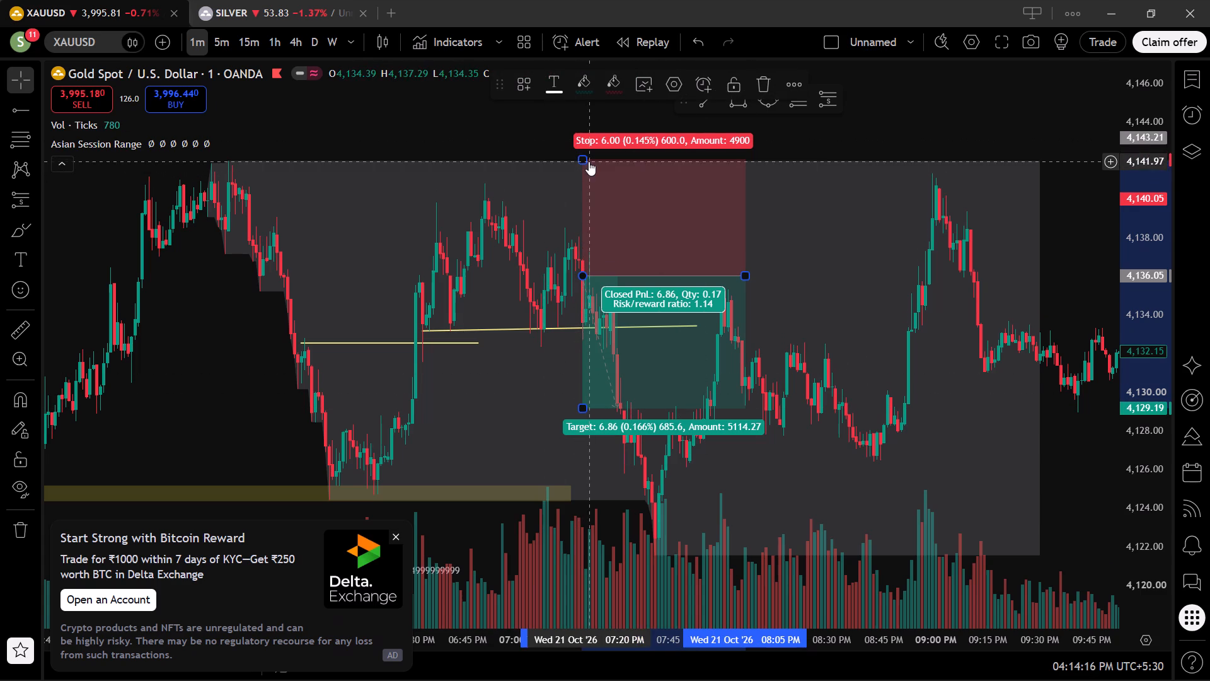
Tighten the short position's stop level to about 4,139.35, giving a risk/reward ratio of about 2.07.
{"action": "left_click_drag", "start_coordinate": [583, 160], "coordinate": [584, 223]}
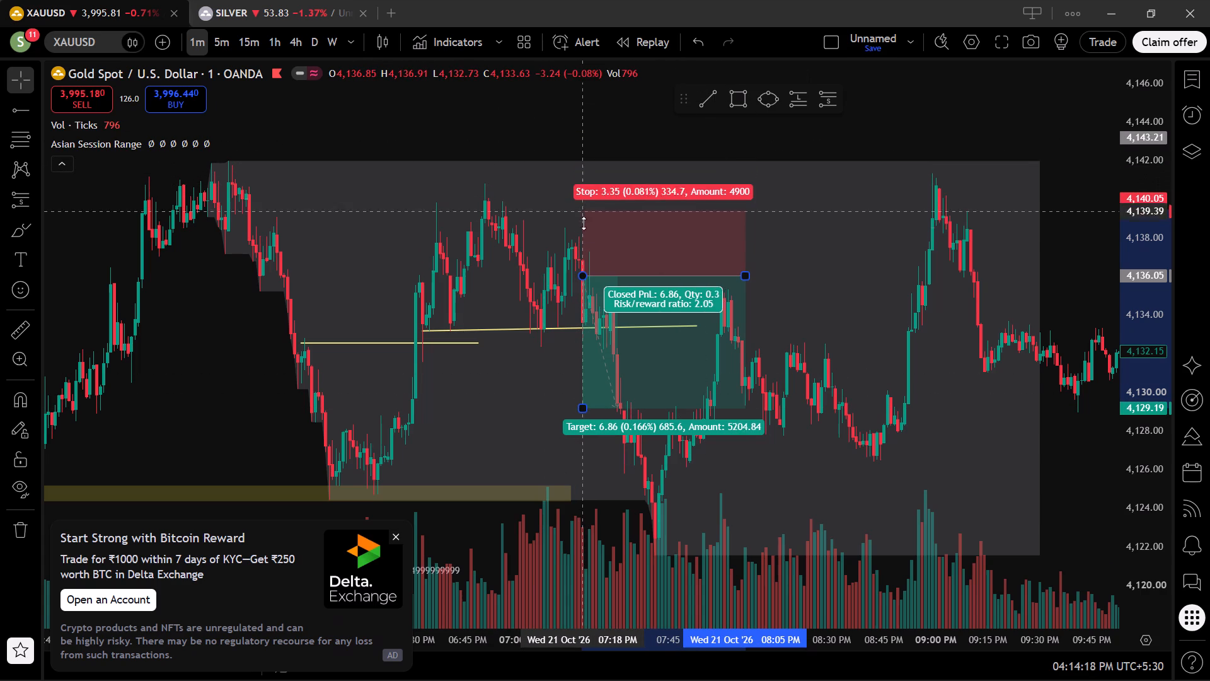
{"action": "left_click_drag", "start_coordinate": [584, 223], "coordinate": [591, 212]}
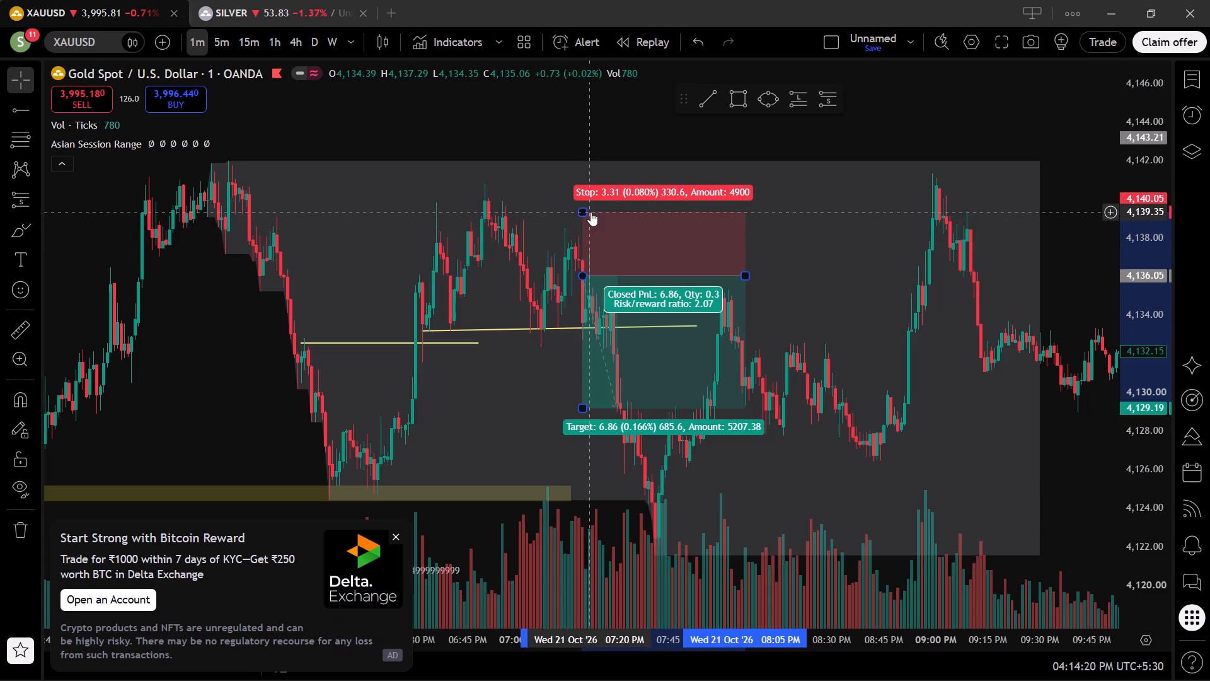
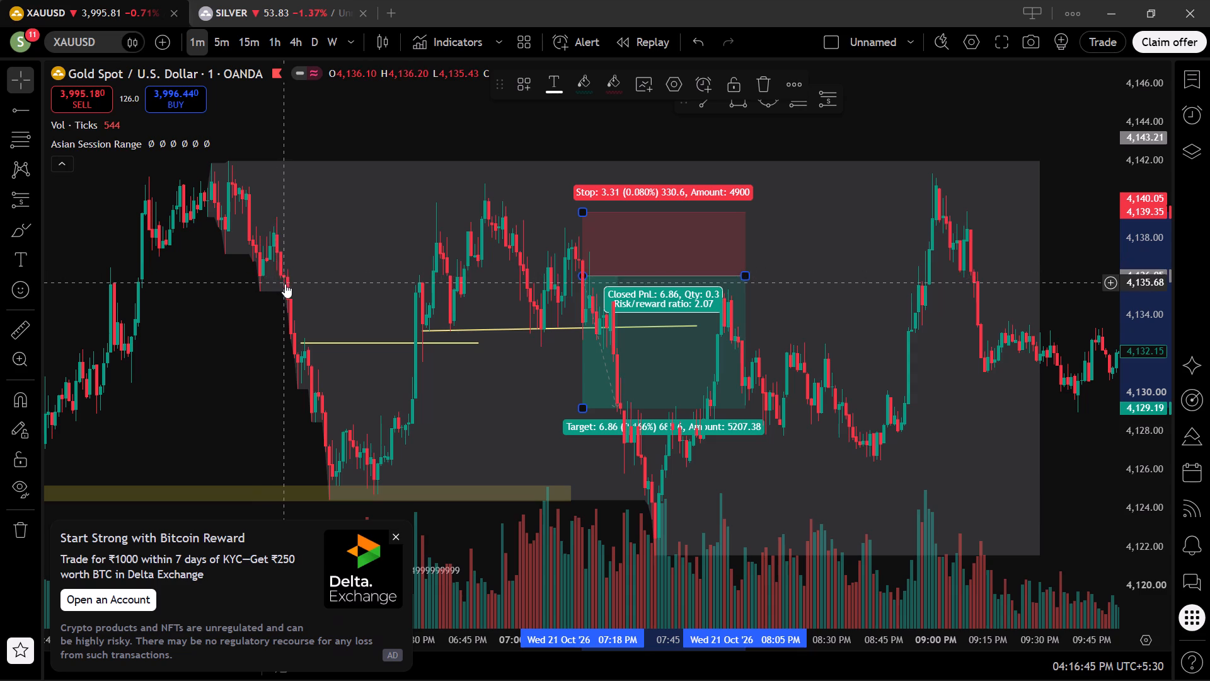
Move the short position back to the earlier 21 October sell-off, with its entry at about 4,135.89 and its end at 06:37 PM.
{"action": "left_click_drag", "start_coordinate": [654, 276], "coordinate": [373, 329]}
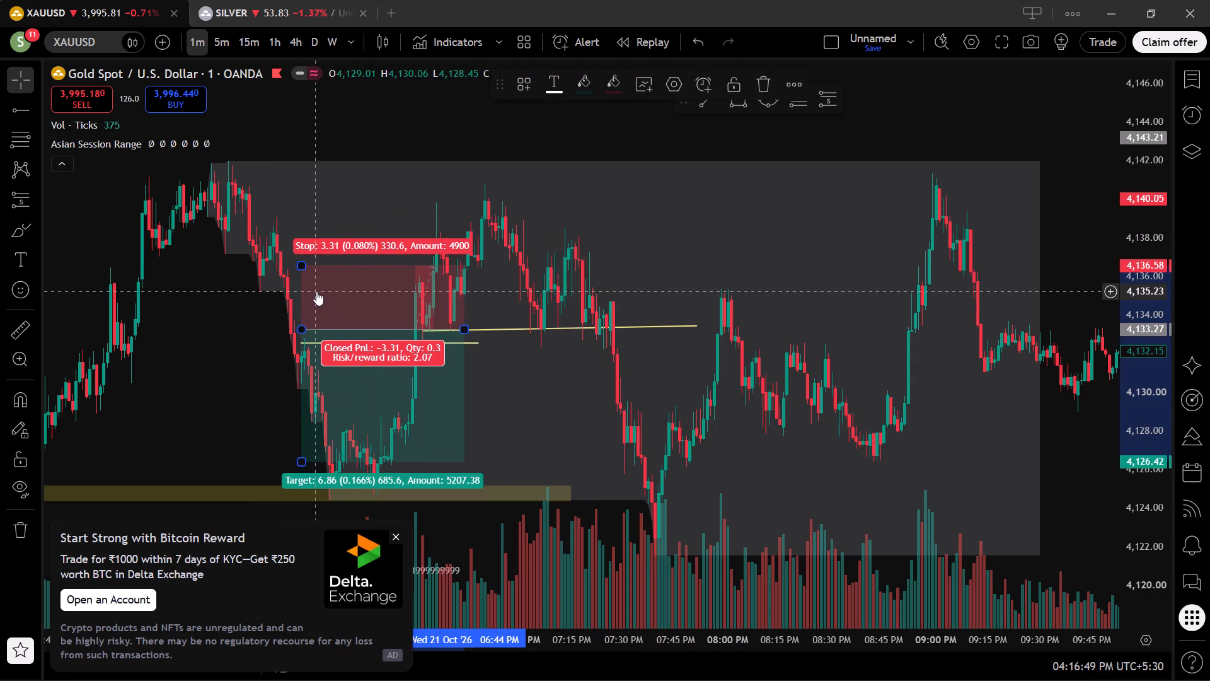
{"action": "left_click_drag", "start_coordinate": [337, 288], "coordinate": [310, 247]}
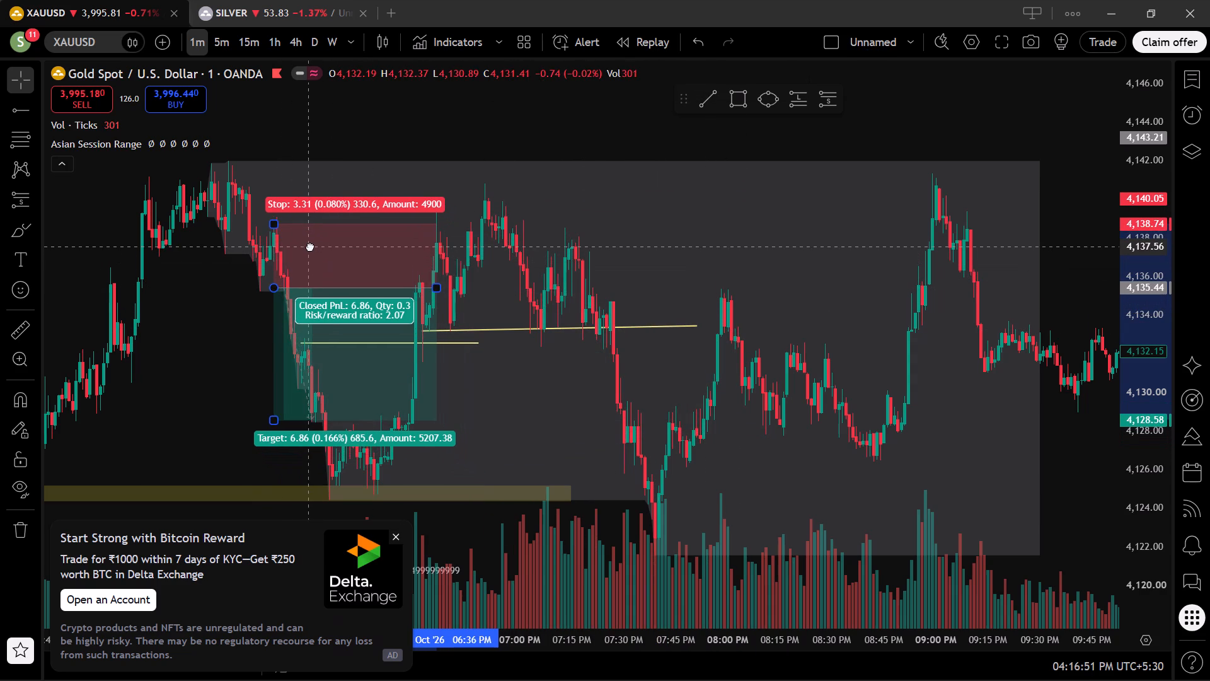
{"action": "left_click_drag", "start_coordinate": [310, 247], "coordinate": [315, 252]}
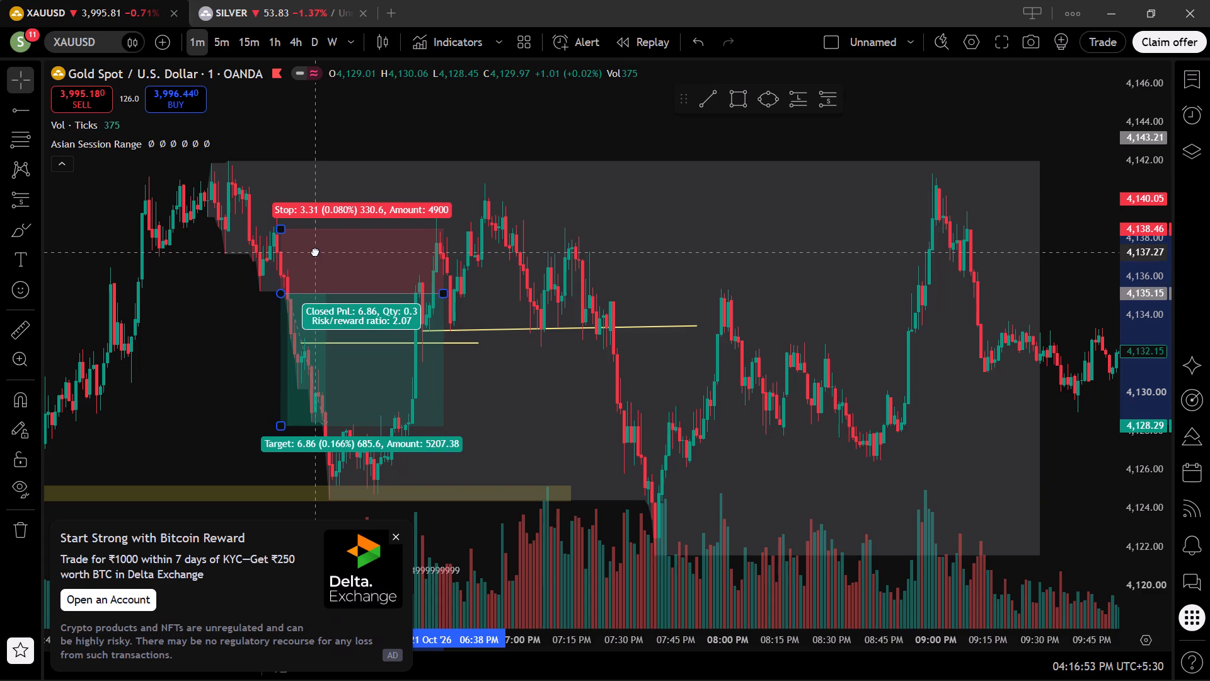
{"action": "left_click_drag", "start_coordinate": [315, 252], "coordinate": [316, 252]}
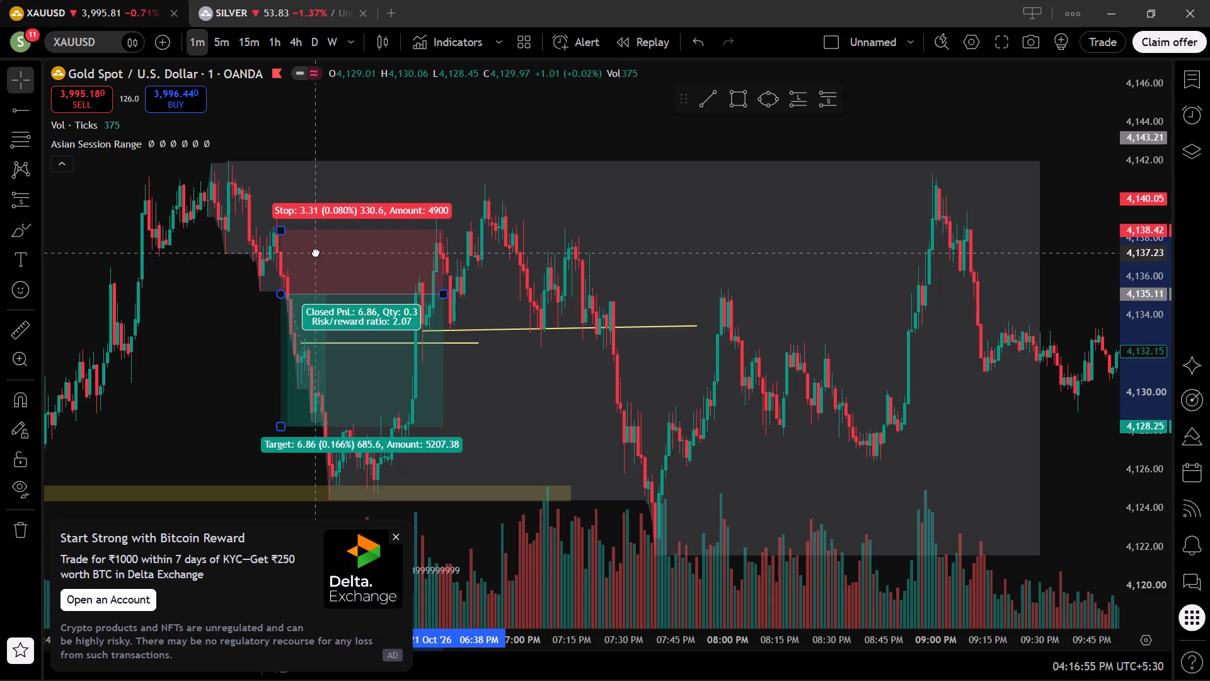
{"action": "left_click_drag", "start_coordinate": [316, 252], "coordinate": [314, 242]}
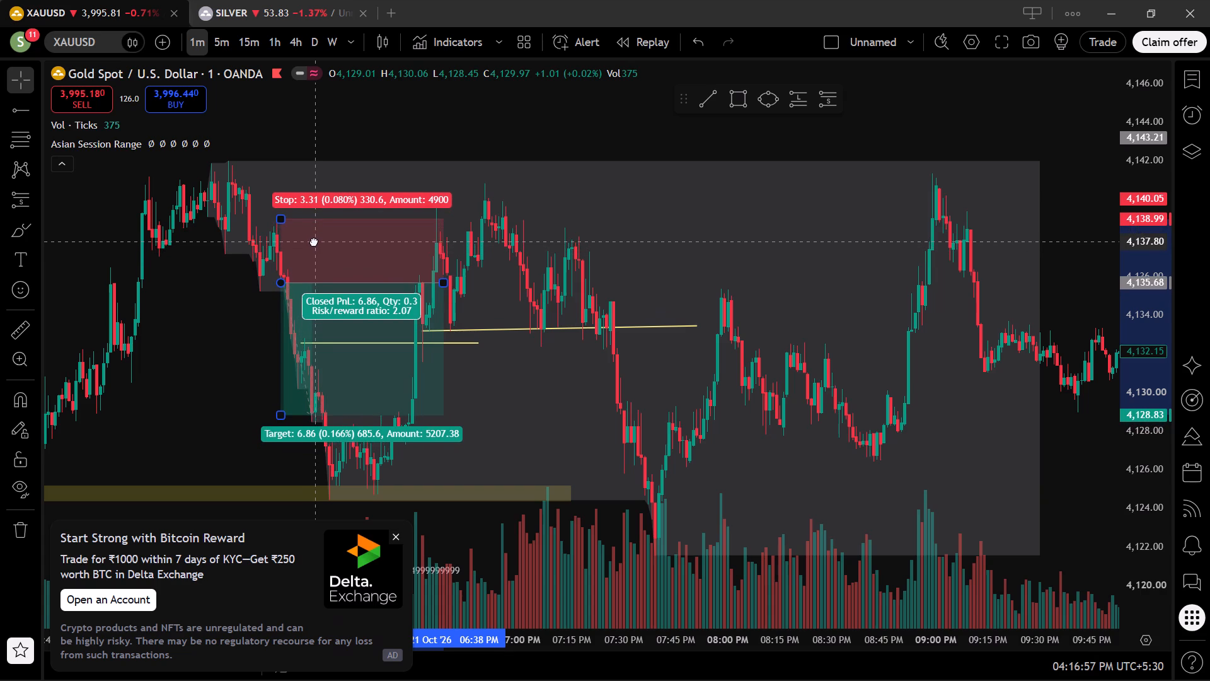
{"action": "left_click_drag", "start_coordinate": [314, 242], "coordinate": [313, 239]}
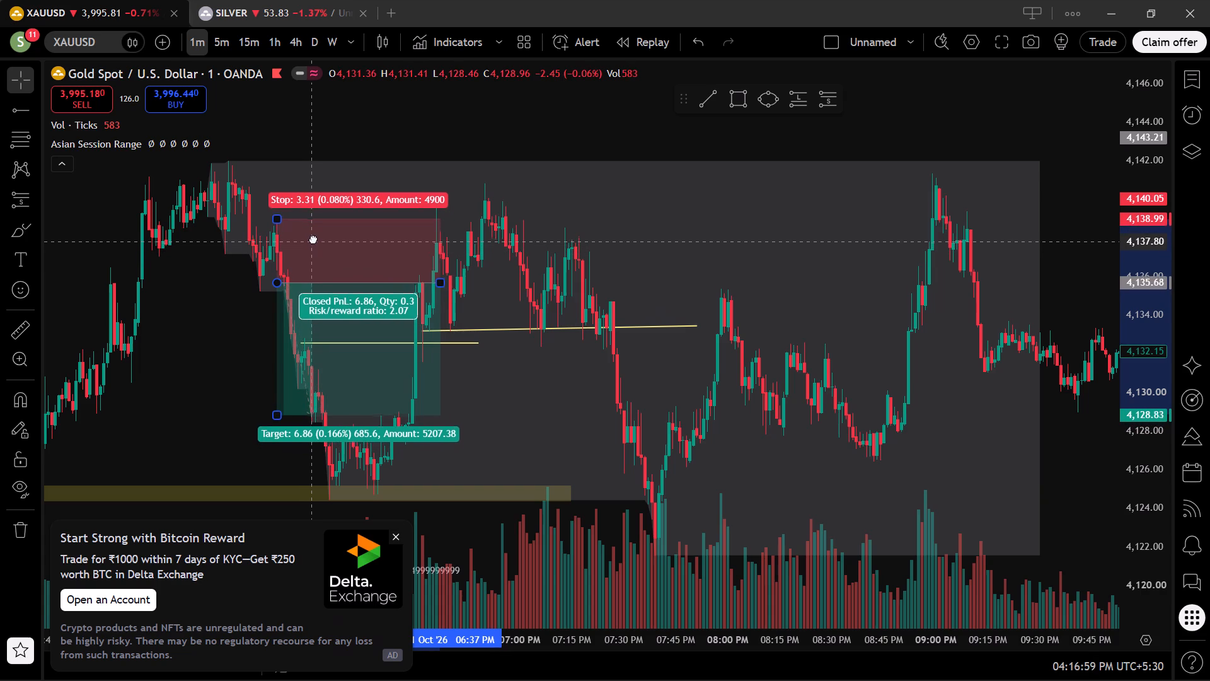
{"action": "left_click_drag", "start_coordinate": [313, 239], "coordinate": [312, 231]}
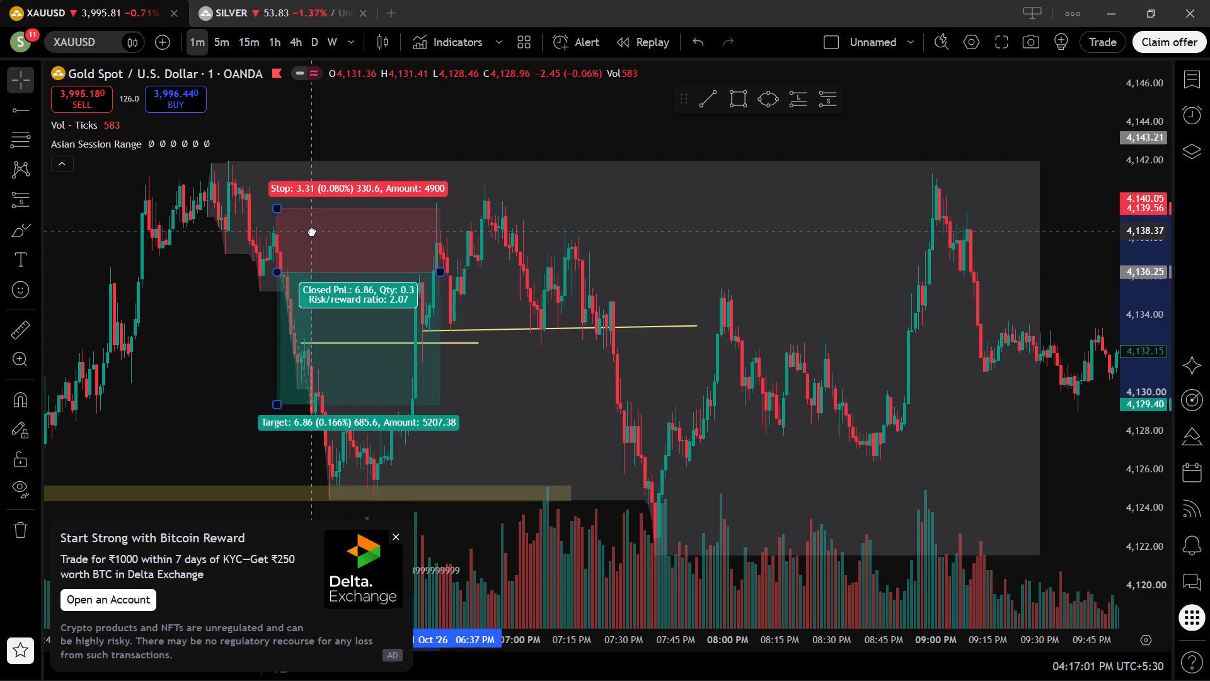
{"action": "left_click_drag", "start_coordinate": [312, 231], "coordinate": [313, 239]}
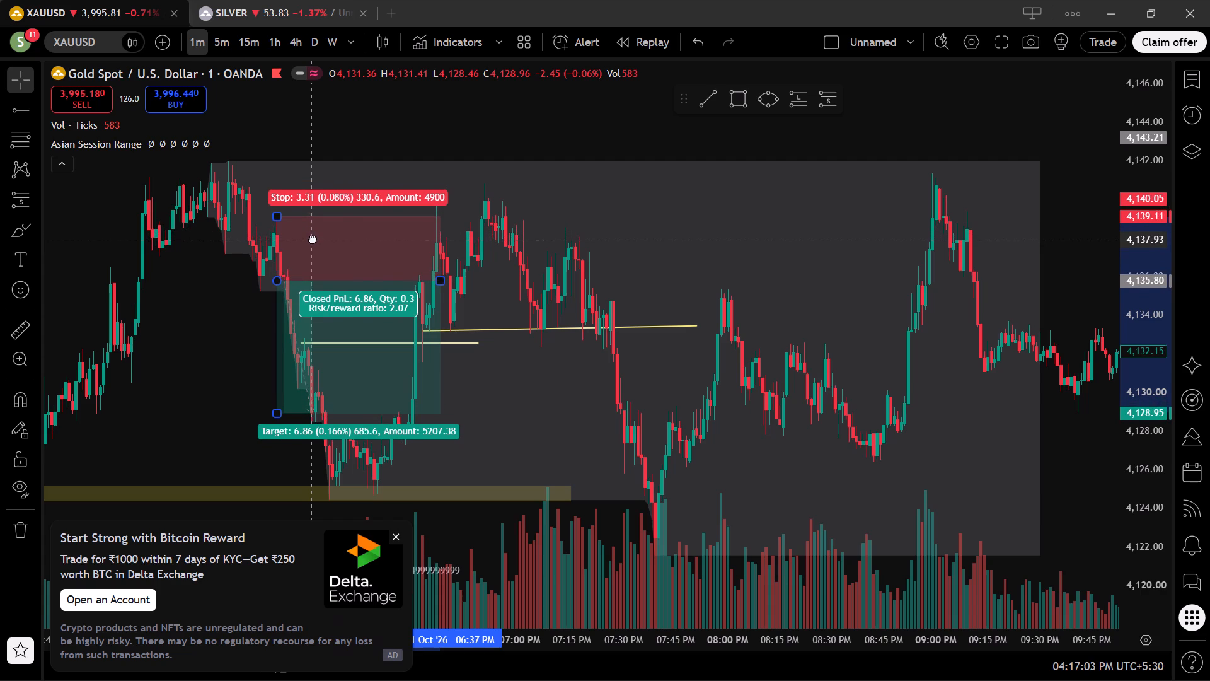
{"action": "left_click_drag", "start_coordinate": [313, 239], "coordinate": [313, 238]}
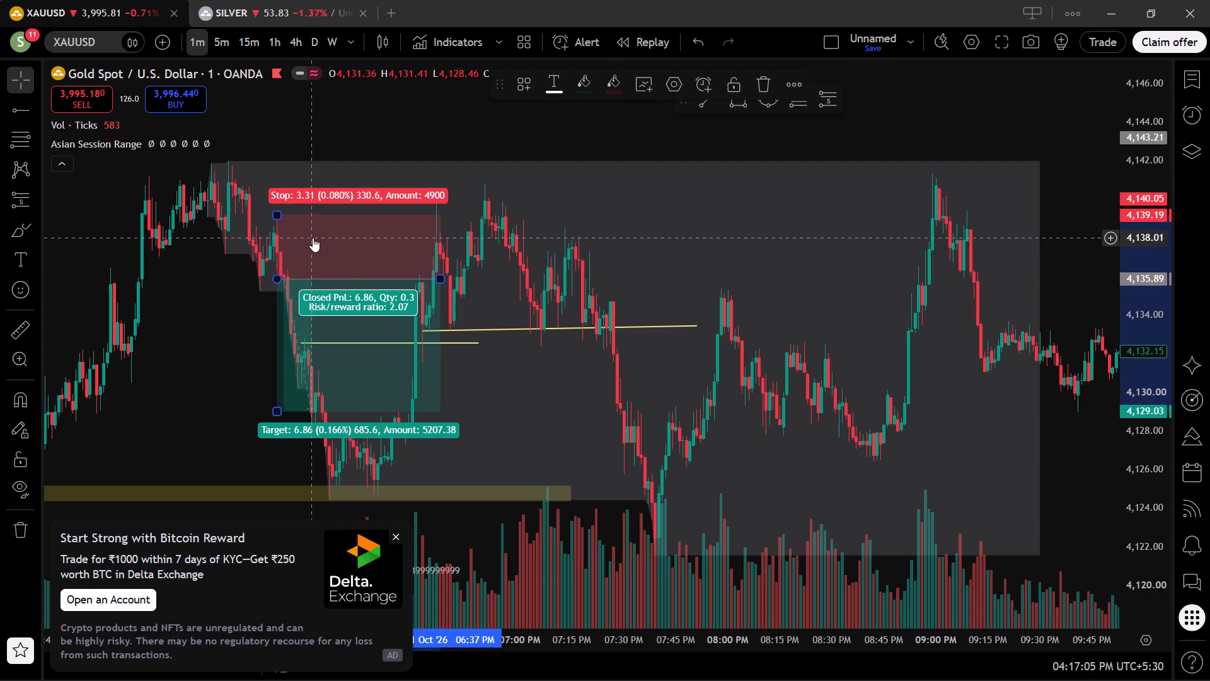
{"action": "left_click", "coordinate": [337, 182]}
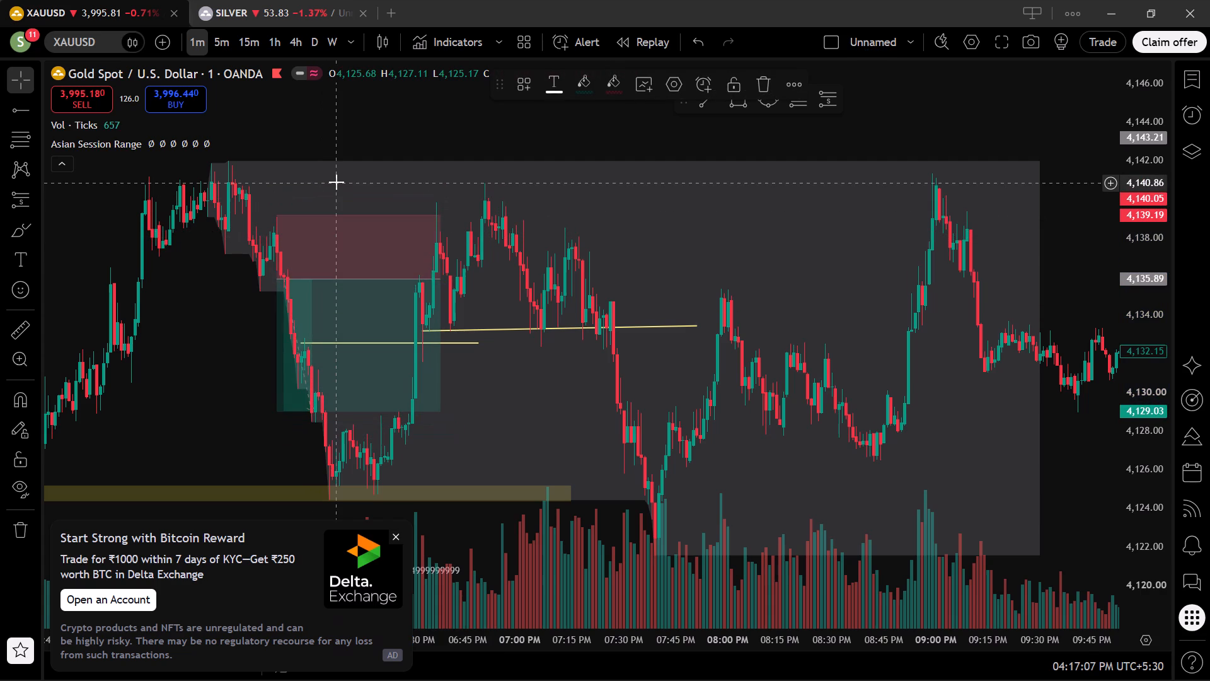
Raise the moved short position's stop level to about 4,139.68, 3.80 above the entry, giving a risk/reward ratio of about 1.81.
{"action": "scroll", "coordinate": [323, 192], "scroll_direction": "left", "scroll_amount": 1}
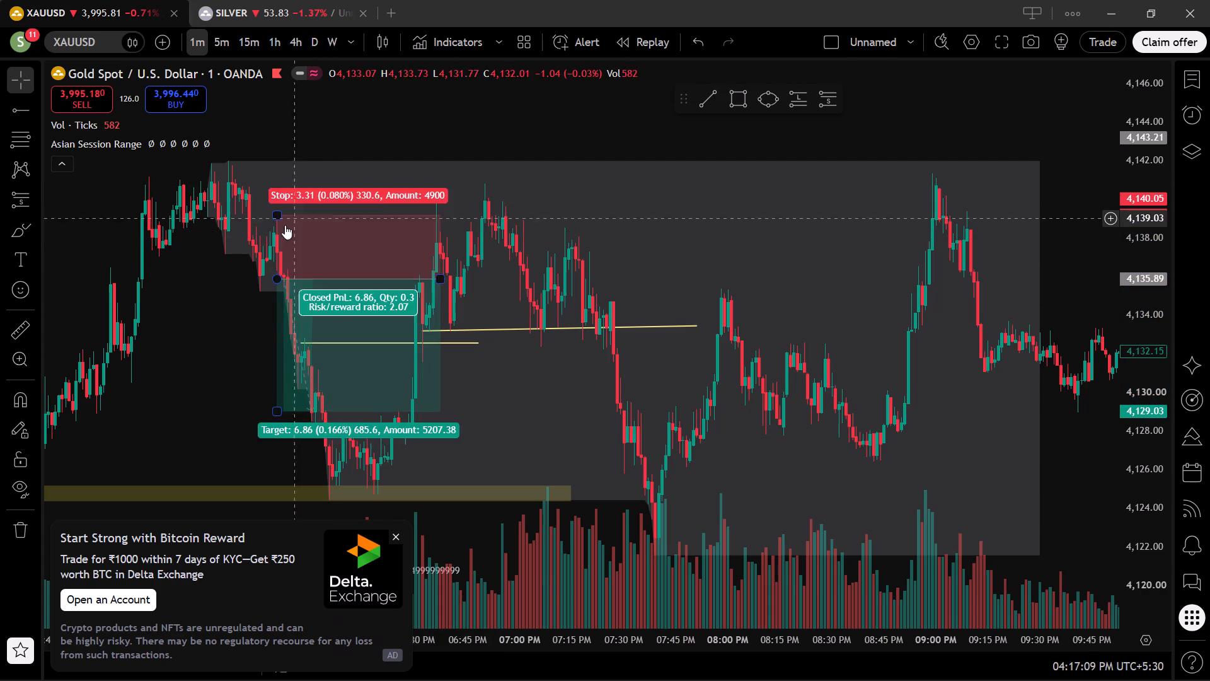
{"action": "scroll", "coordinate": [285, 225], "scroll_direction": "left", "scroll_amount": 1}
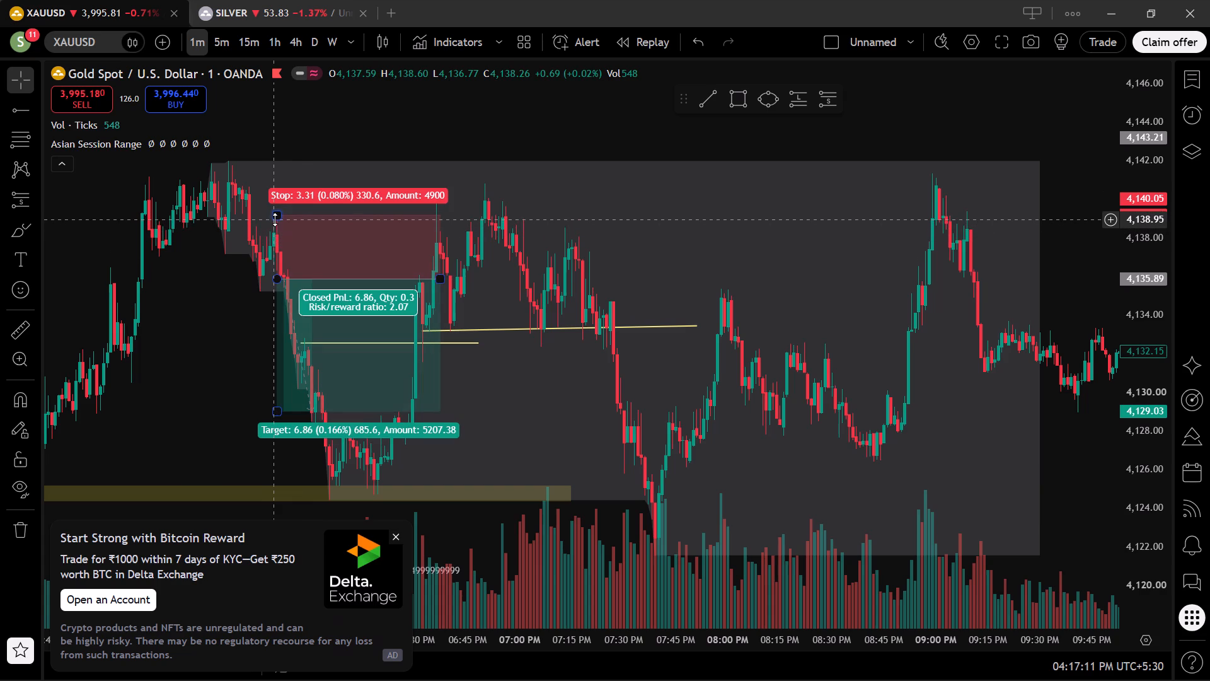
{"action": "left_click_drag", "start_coordinate": [277, 210], "coordinate": [289, 172]}
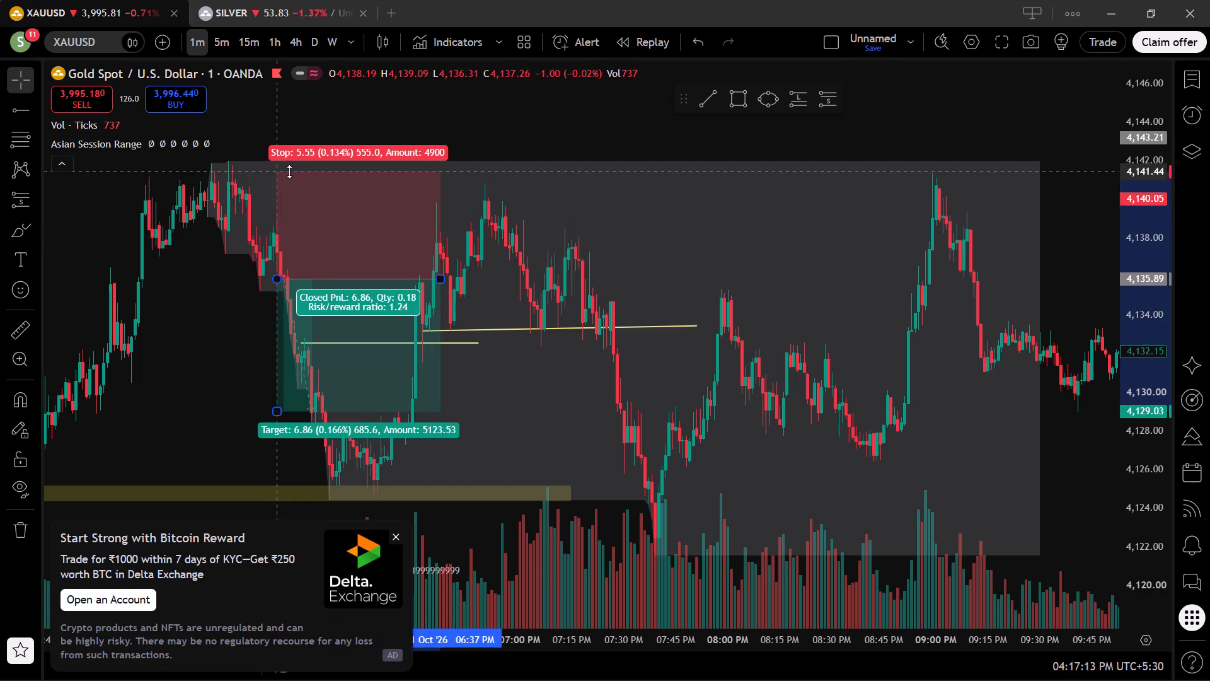
{"action": "left_click_drag", "start_coordinate": [289, 172], "coordinate": [287, 211]}
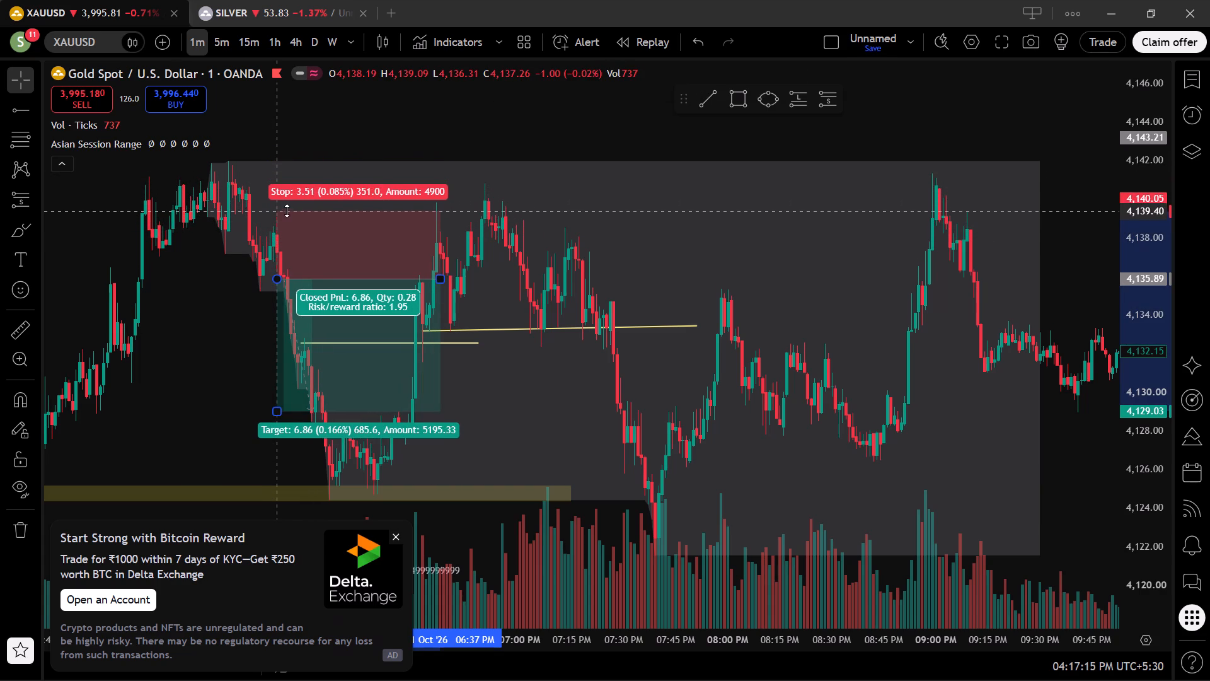
{"action": "left_click_drag", "start_coordinate": [287, 211], "coordinate": [291, 211]}
{"action": "left_click_drag", "start_coordinate": [291, 211], "coordinate": [291, 211]}
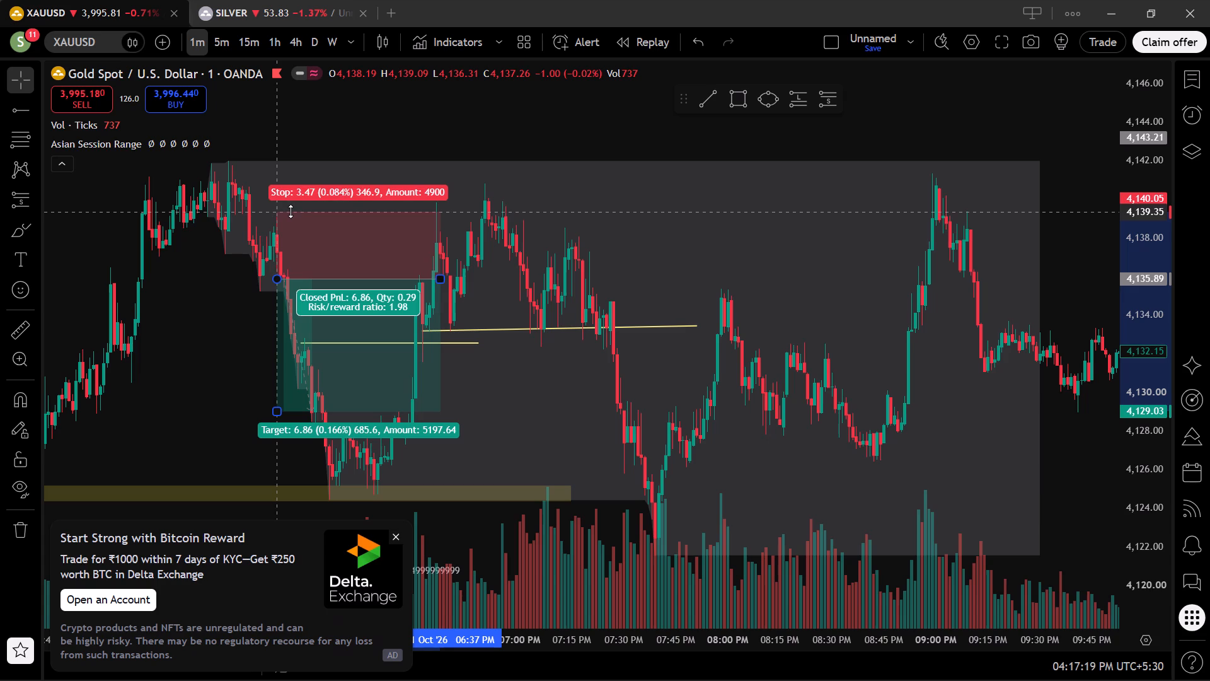
{"action": "left_click_drag", "start_coordinate": [291, 211], "coordinate": [285, 242]}
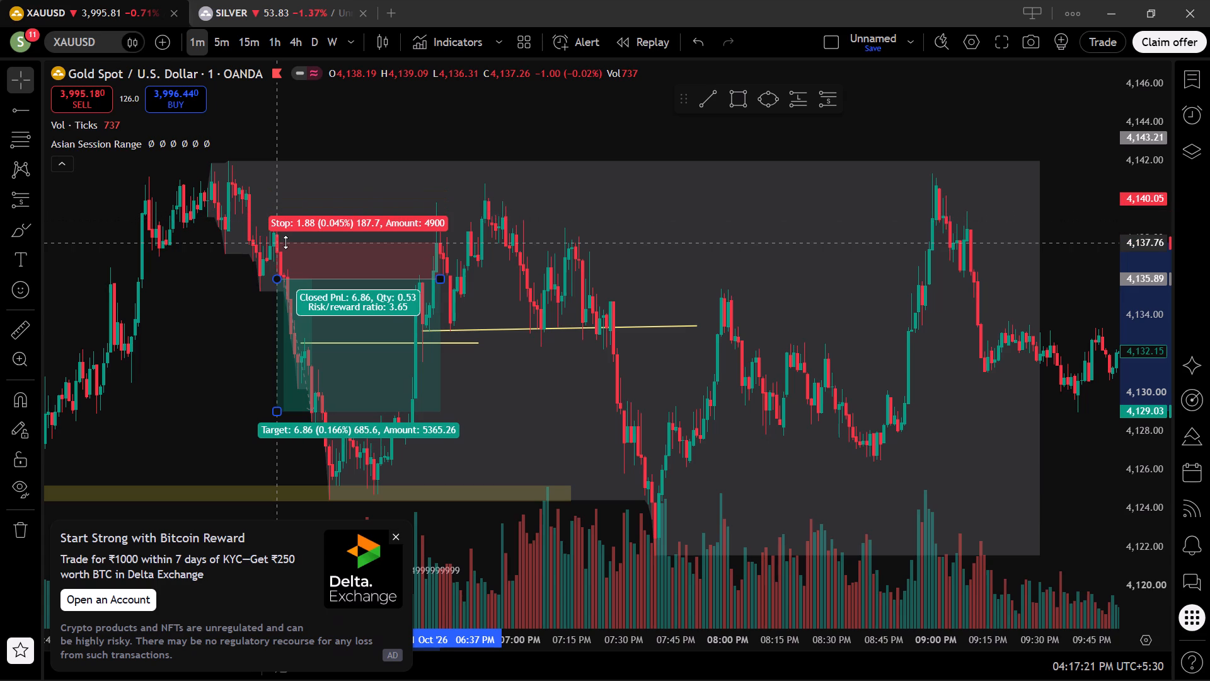
{"action": "left_click_drag", "start_coordinate": [285, 242], "coordinate": [290, 209]}
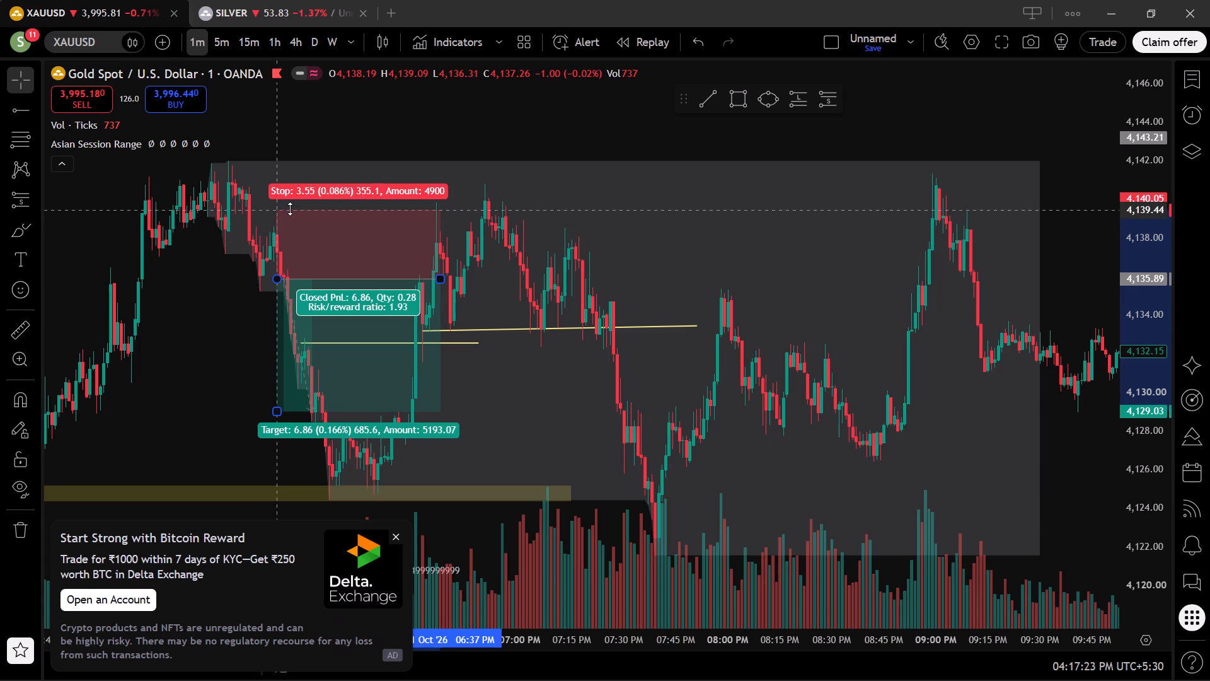
{"action": "left_click_drag", "start_coordinate": [290, 209], "coordinate": [289, 205]}
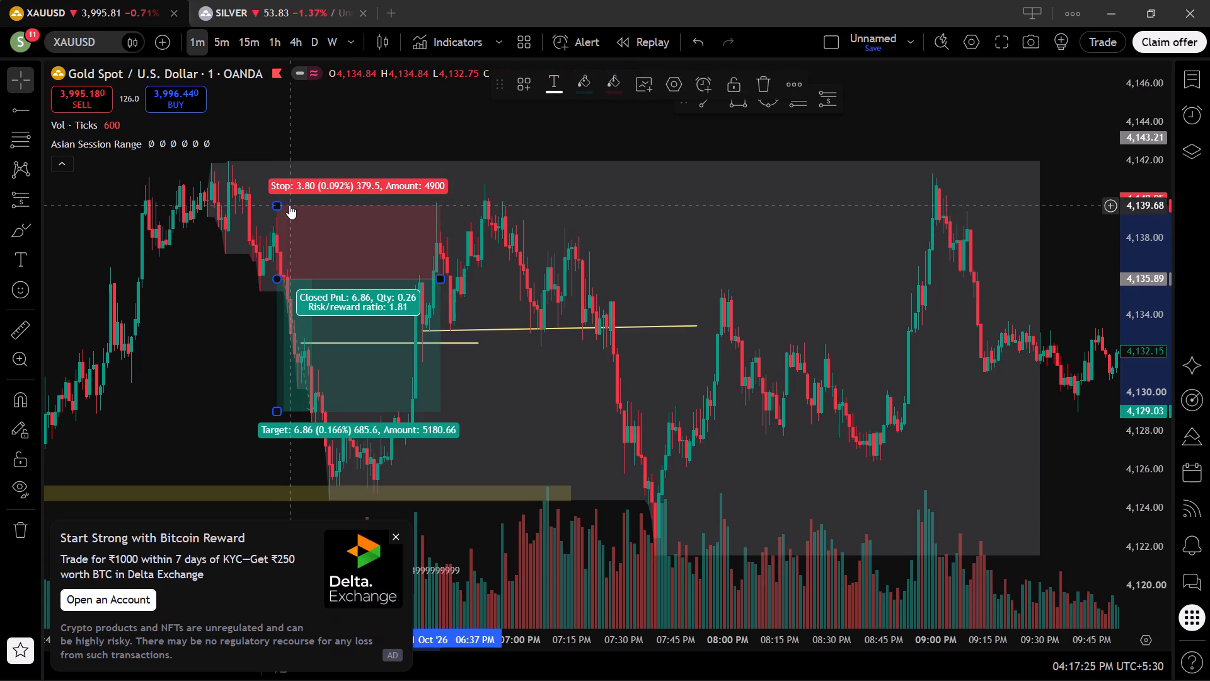
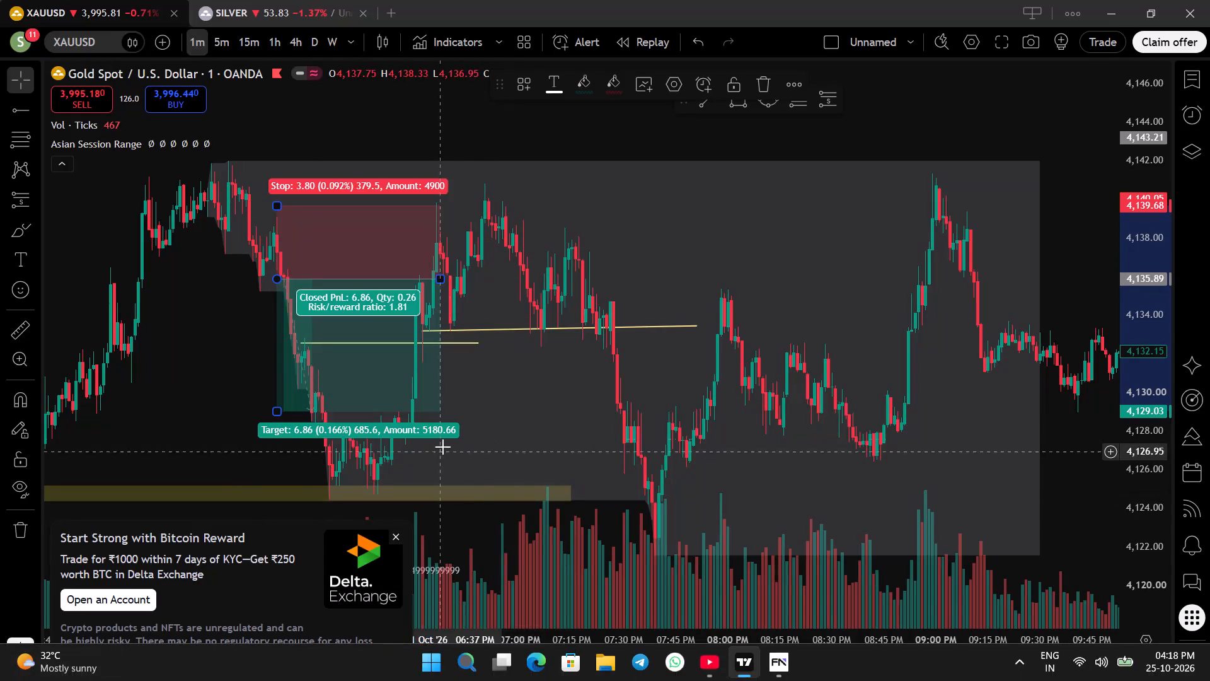
Add a long position on the 21 October rebound at 07:42 PM with entry about 4,126.87, stop about 4,122.13 and target about 4,135.03.
{"action": "left_click_drag", "start_coordinate": [564, 450], "coordinate": [432, 379]}
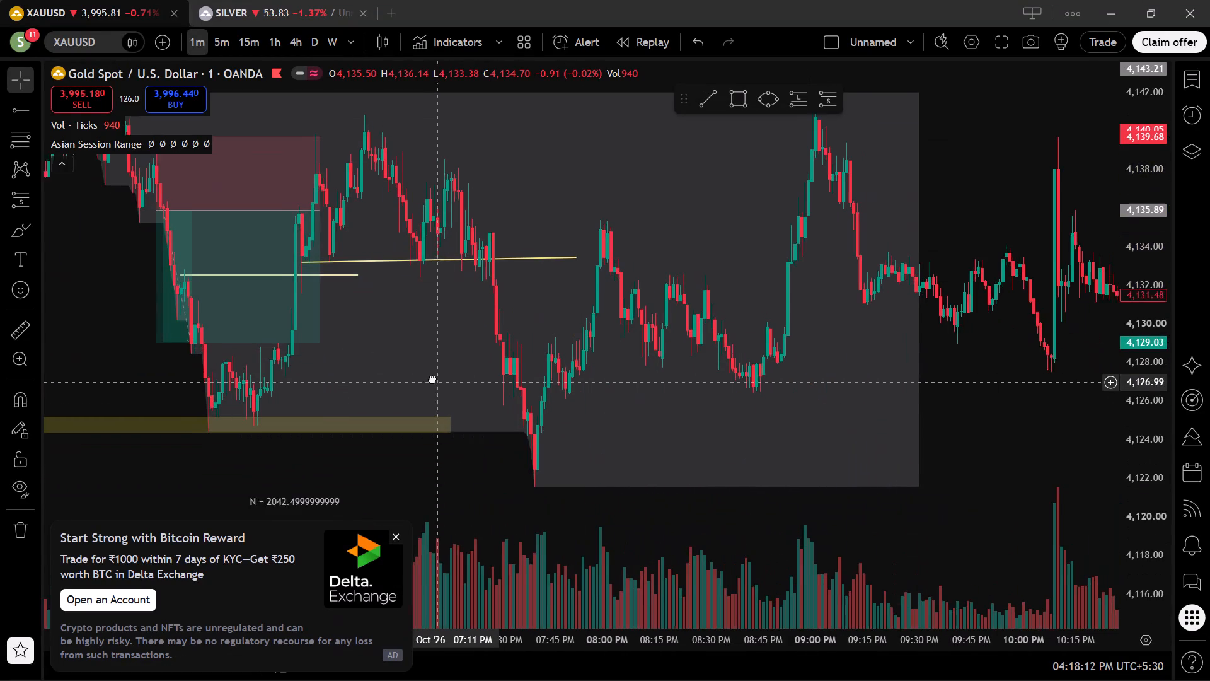
{"action": "left_click_drag", "start_coordinate": [432, 379], "coordinate": [538, 409]}
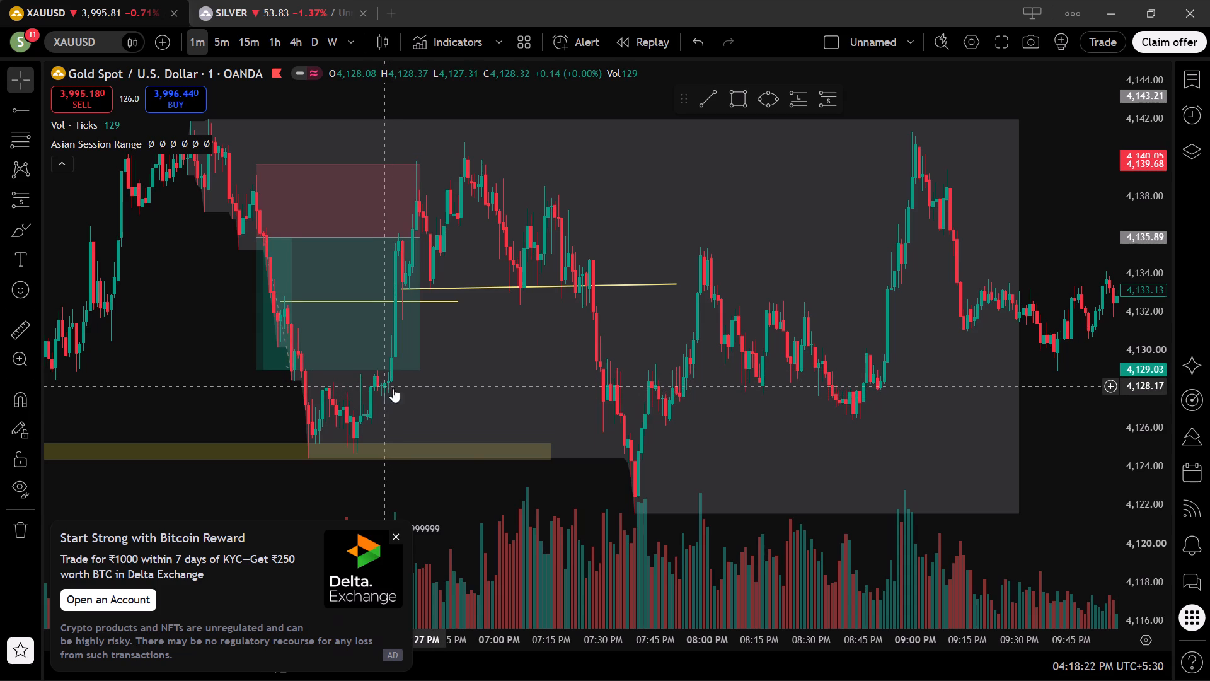
{"action": "left_click_drag", "start_coordinate": [722, 454], "coordinate": [544, 380]}
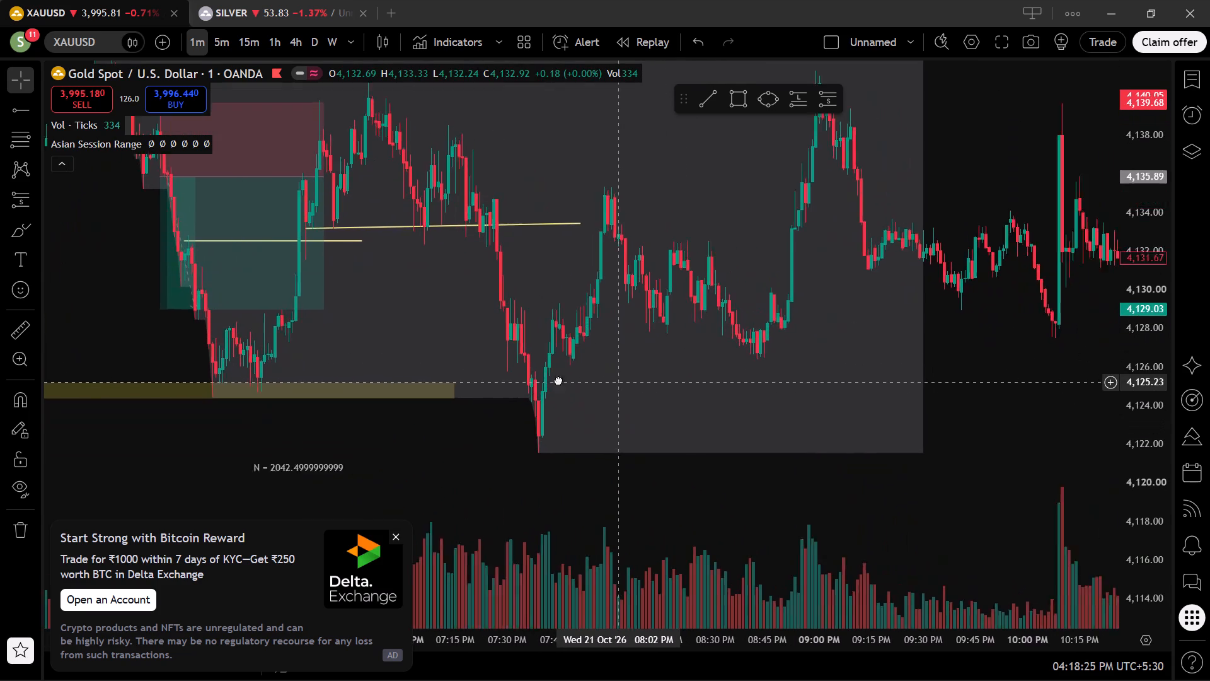
{"action": "left_click_drag", "start_coordinate": [544, 380], "coordinate": [492, 404]}
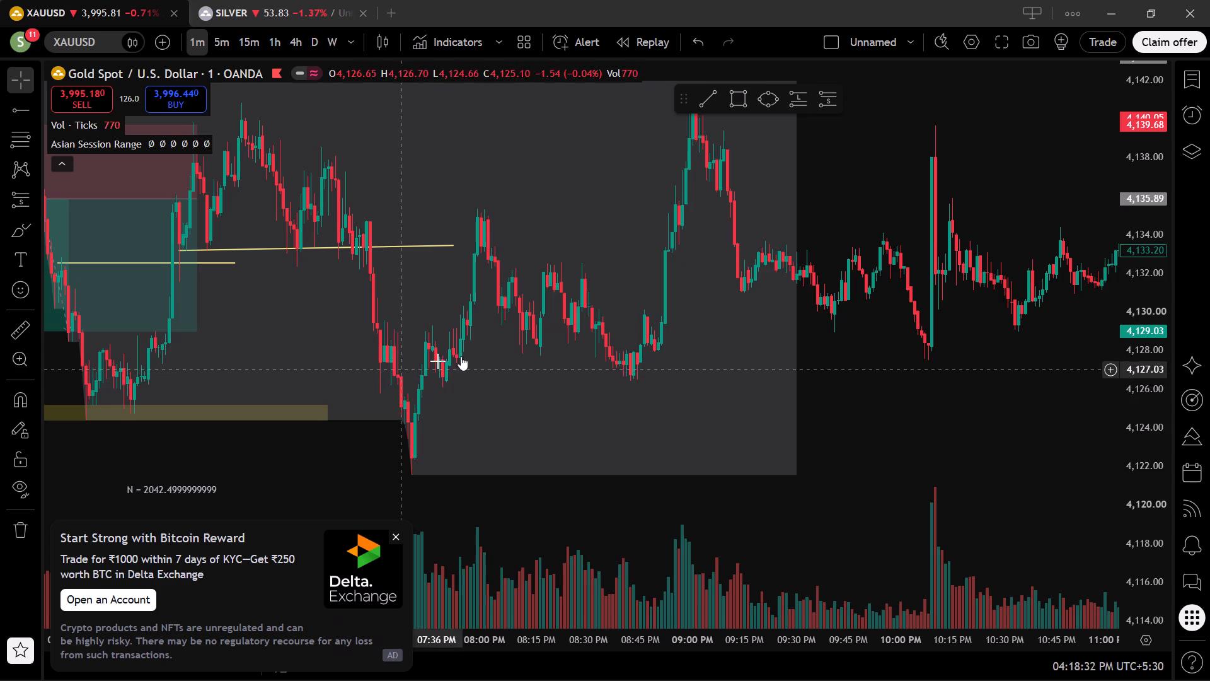
{"action": "left_click", "coordinate": [798, 105]}
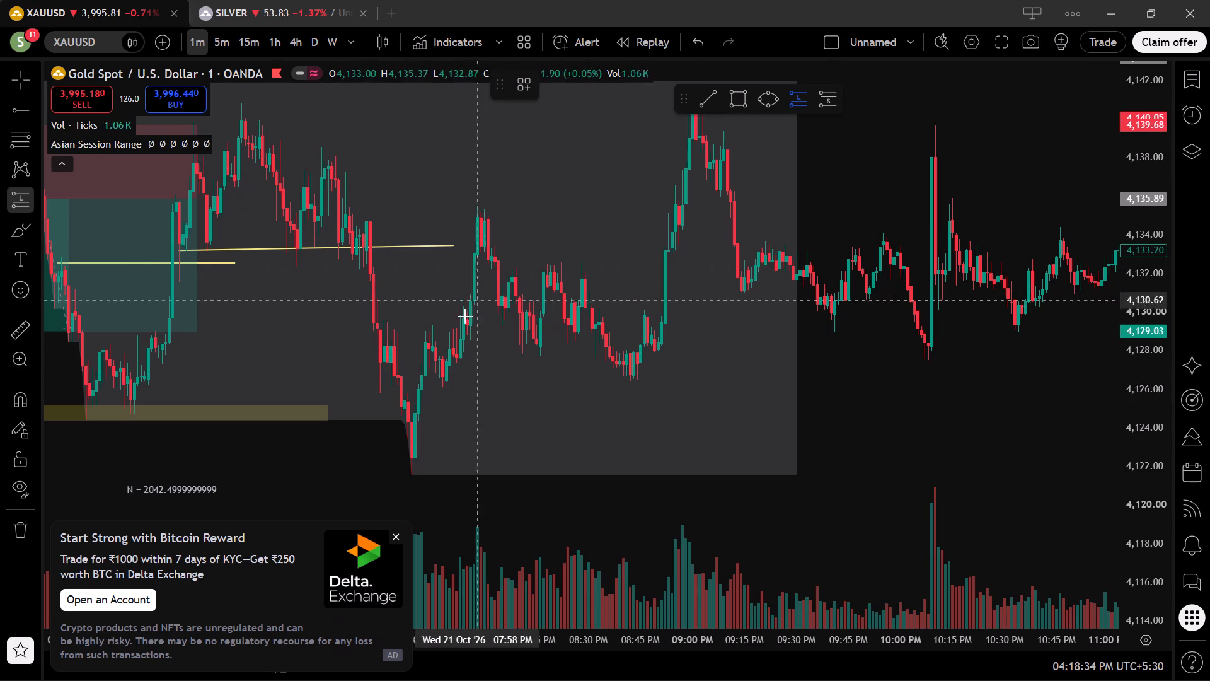
{"action": "left_click", "coordinate": [422, 372]}
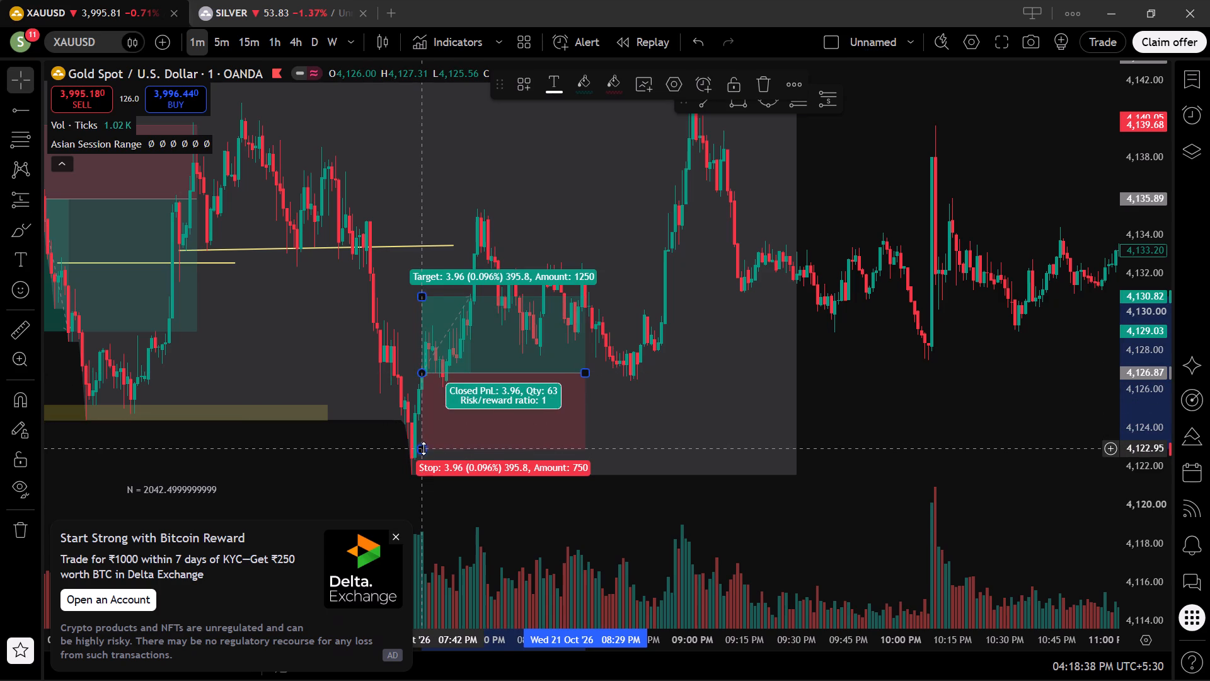
{"action": "left_click_drag", "start_coordinate": [423, 448], "coordinate": [421, 464]}
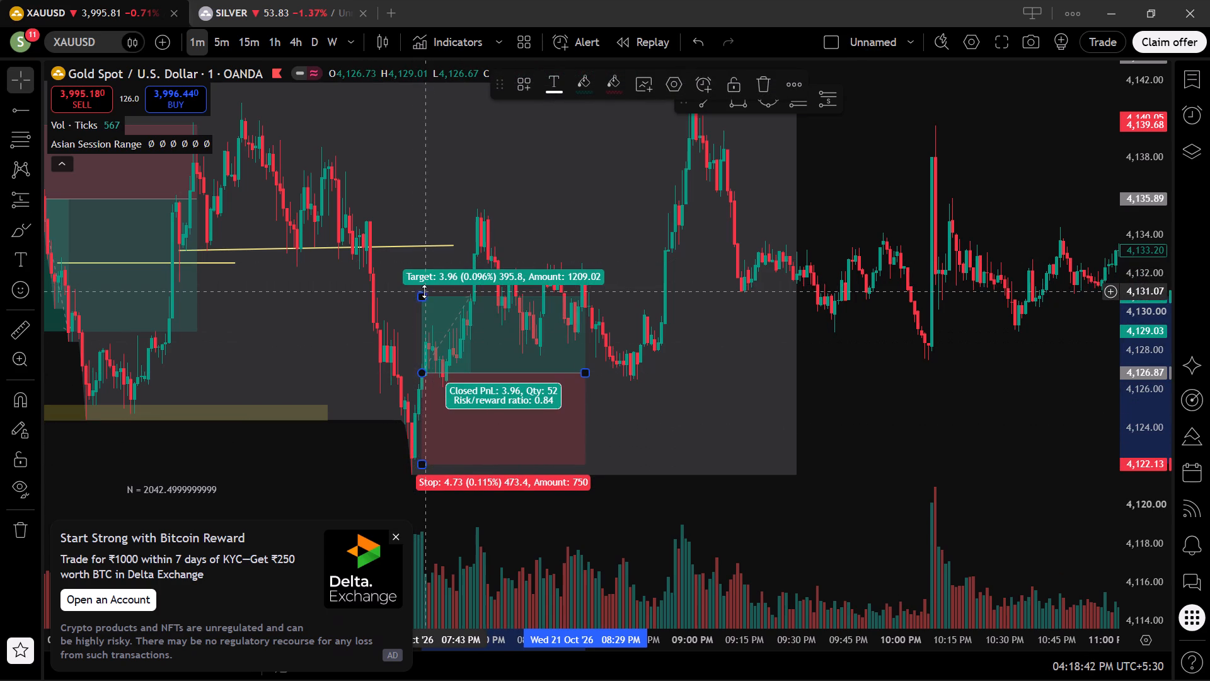
{"action": "left_click_drag", "start_coordinate": [422, 294], "coordinate": [417, 215]}
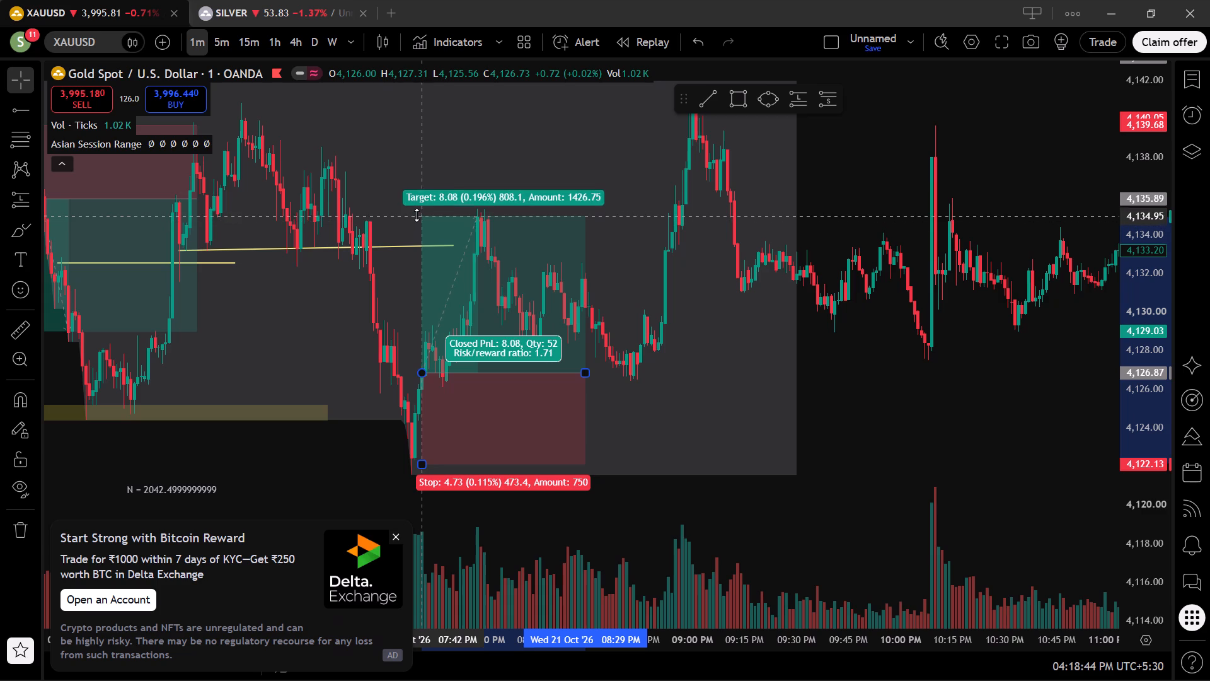
{"action": "left_click_drag", "start_coordinate": [417, 215], "coordinate": [417, 214]}
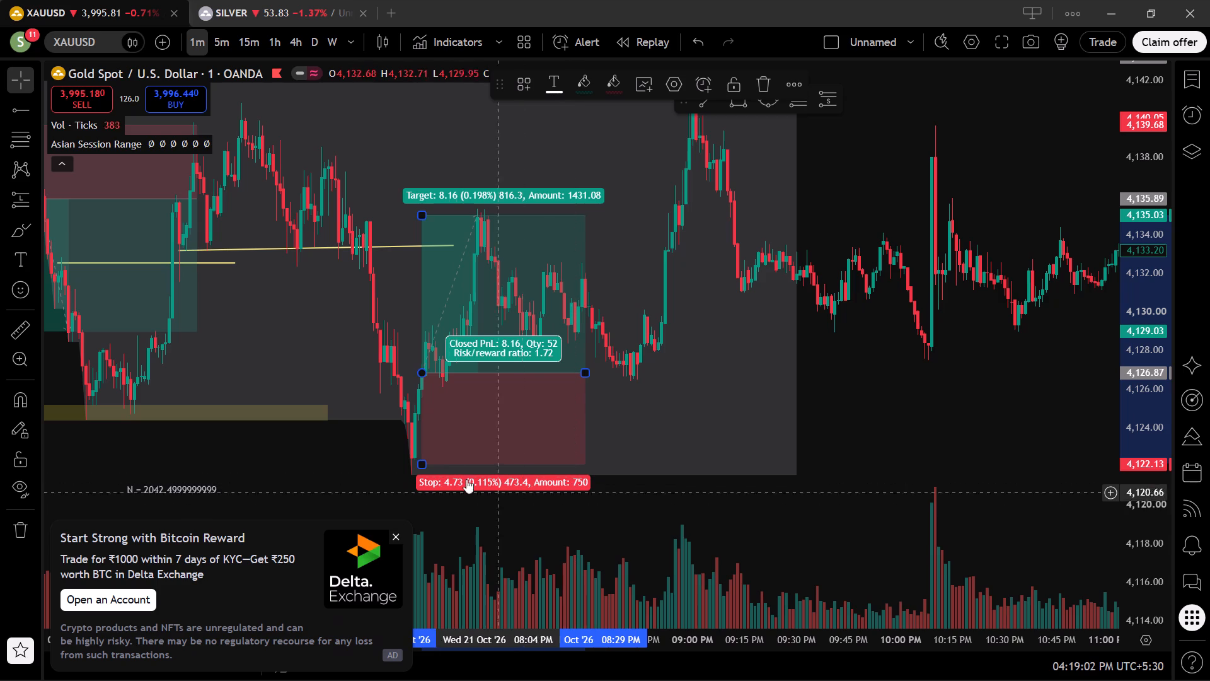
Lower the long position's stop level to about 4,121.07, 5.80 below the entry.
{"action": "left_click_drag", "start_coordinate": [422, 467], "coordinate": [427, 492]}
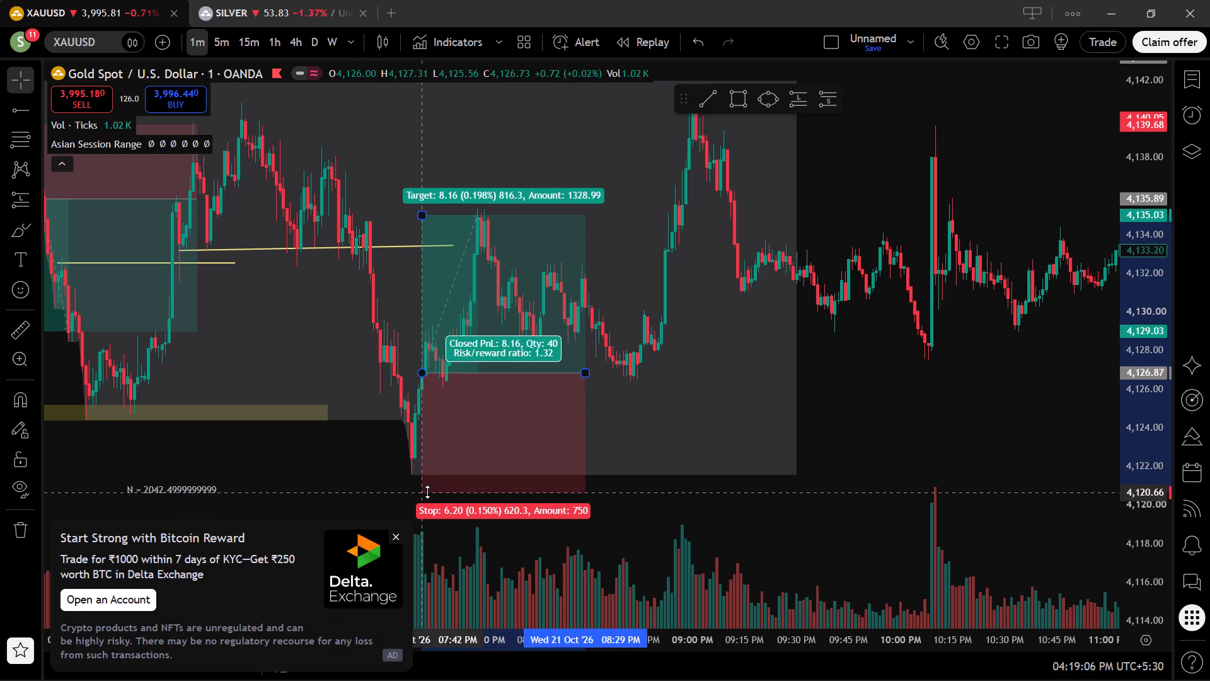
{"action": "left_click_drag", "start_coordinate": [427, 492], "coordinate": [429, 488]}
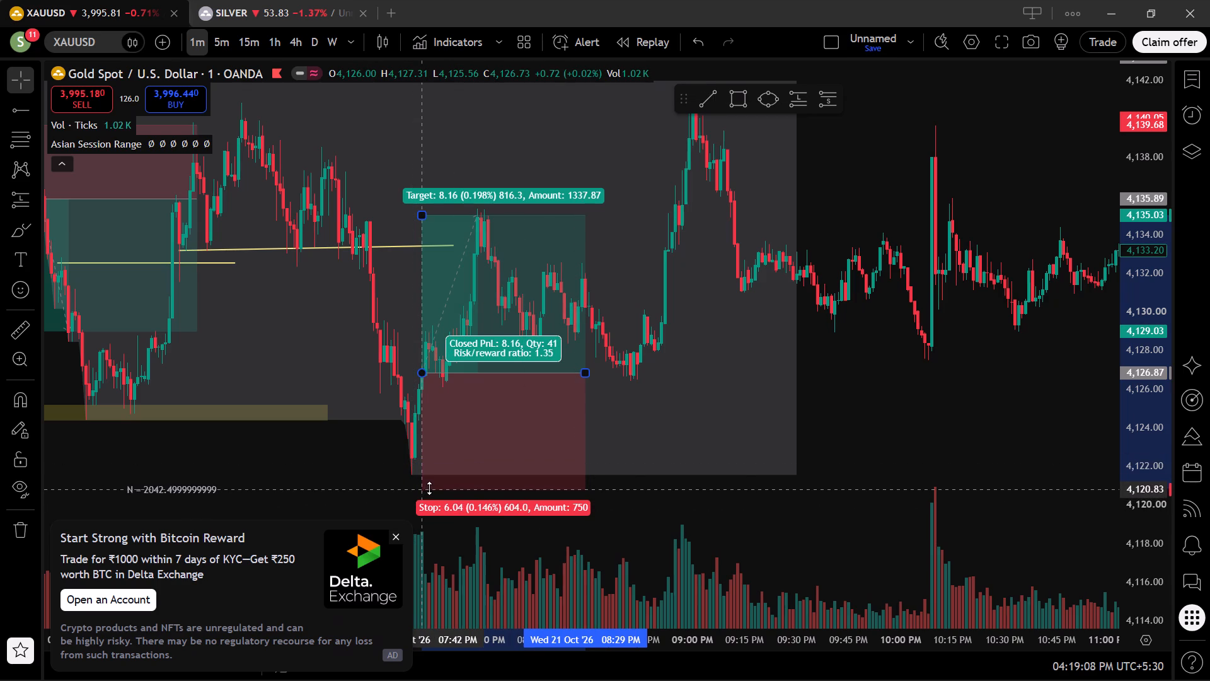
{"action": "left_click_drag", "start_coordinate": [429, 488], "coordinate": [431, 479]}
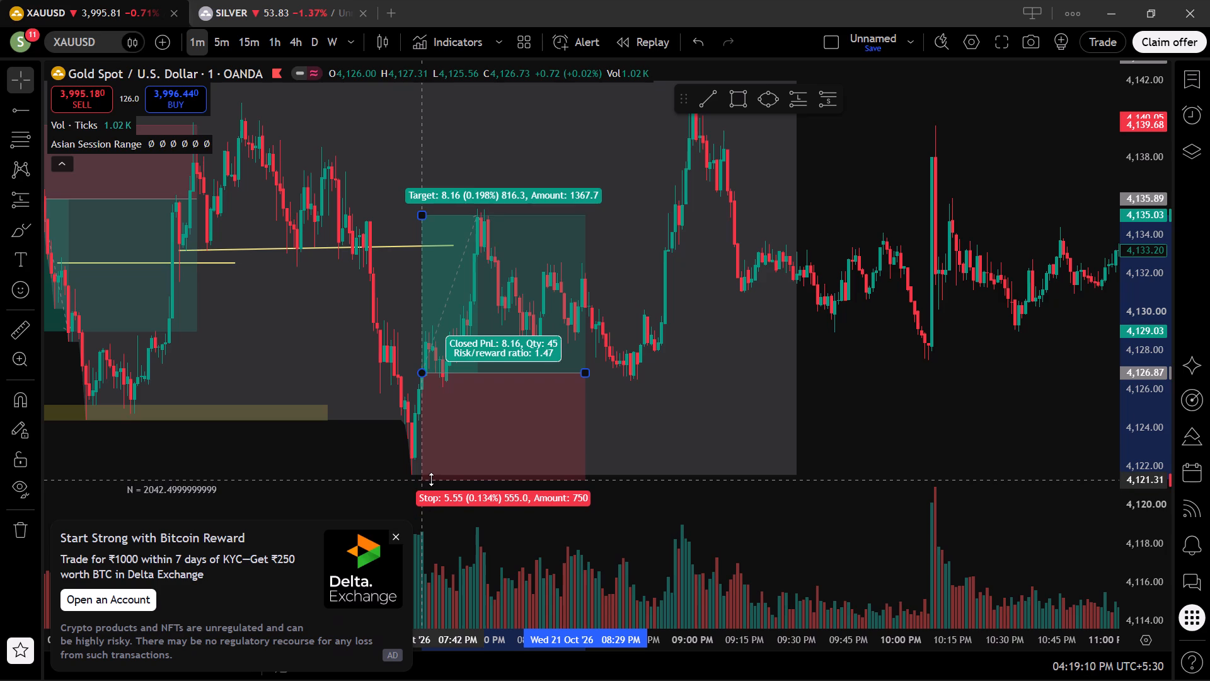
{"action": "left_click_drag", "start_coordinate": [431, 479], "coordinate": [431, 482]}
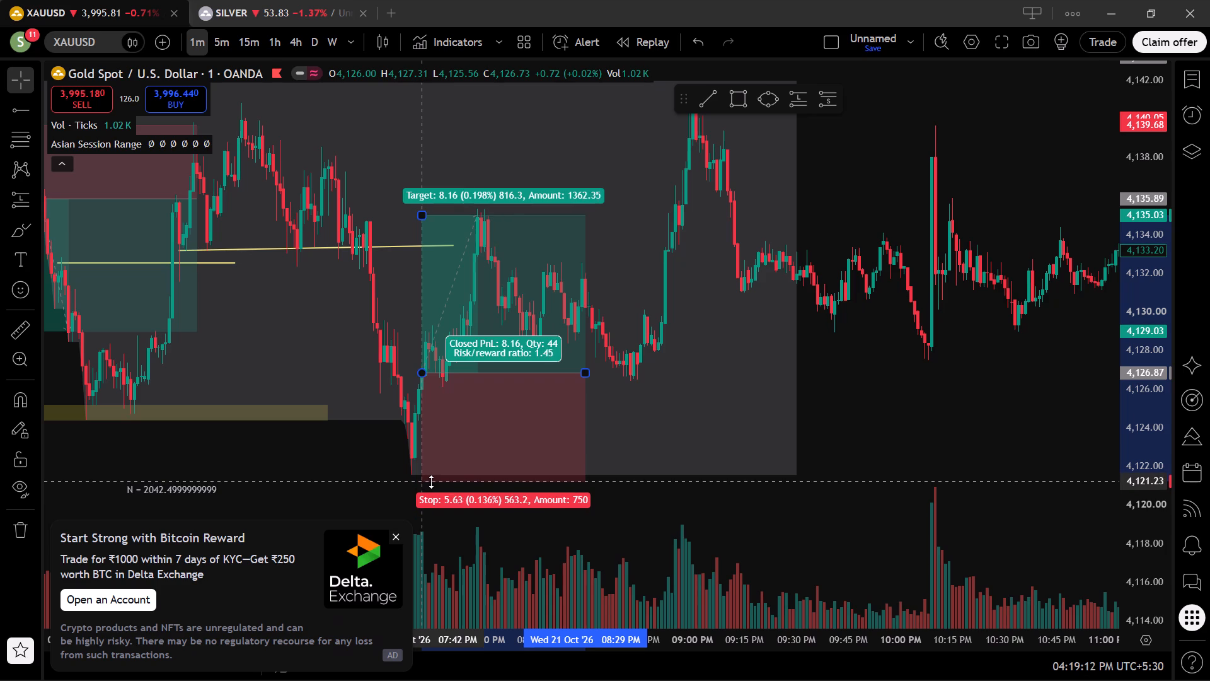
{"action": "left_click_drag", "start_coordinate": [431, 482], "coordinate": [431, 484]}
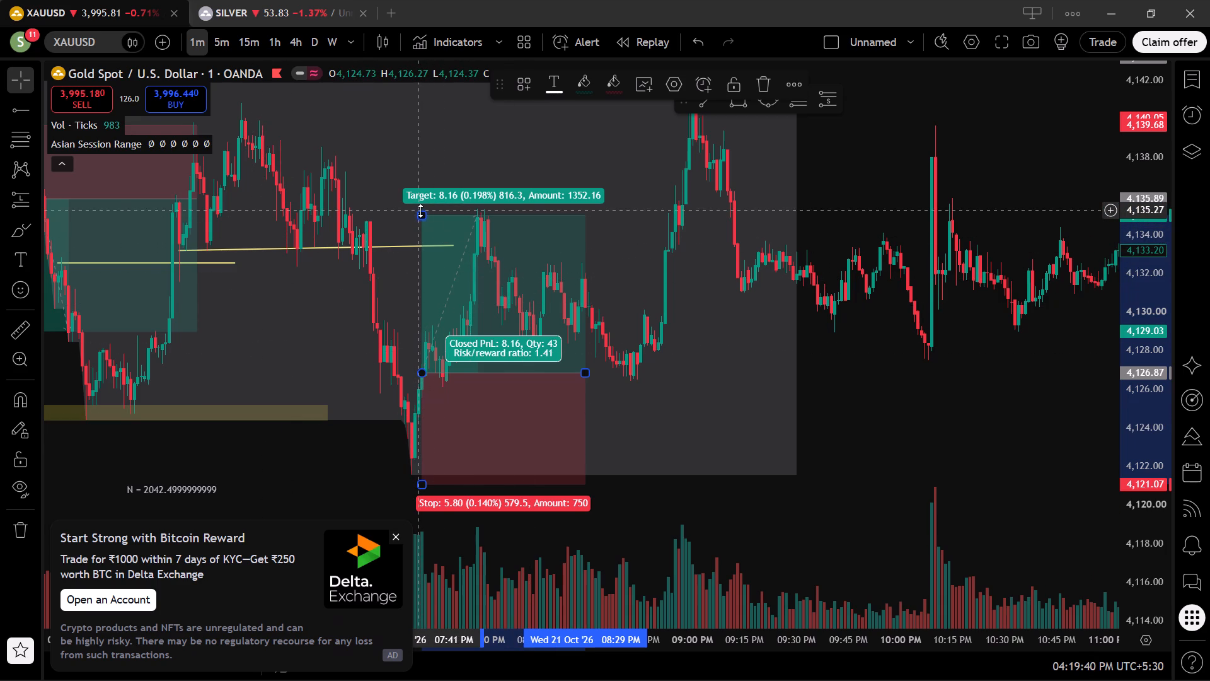
Lower the long position's target level to about 4,134.62, 7.76 above the entry.
{"action": "left_click_drag", "start_coordinate": [420, 214], "coordinate": [420, 223]}
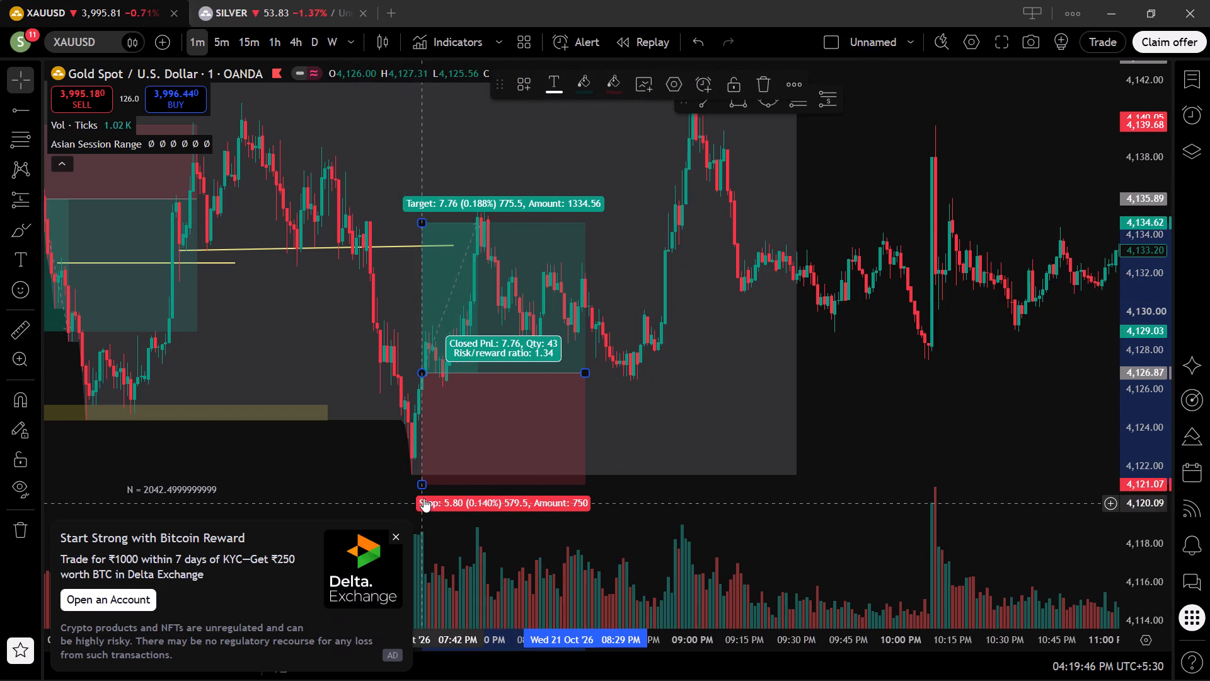
Adjust the long position's stop level to about 4,122.13, 4.73 below the entry, for a risk/reward ratio of about 1.64.
{"action": "left_click_drag", "start_coordinate": [430, 487], "coordinate": [430, 404]}
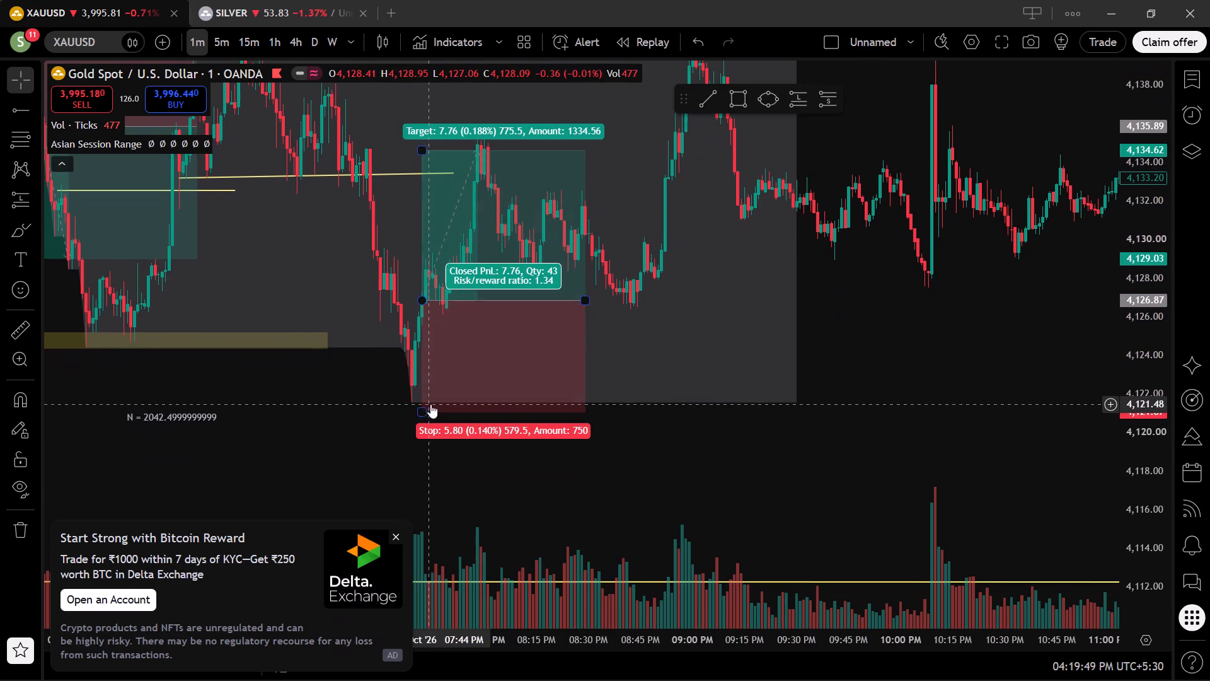
{"action": "left_click_drag", "start_coordinate": [425, 414], "coordinate": [433, 351]}
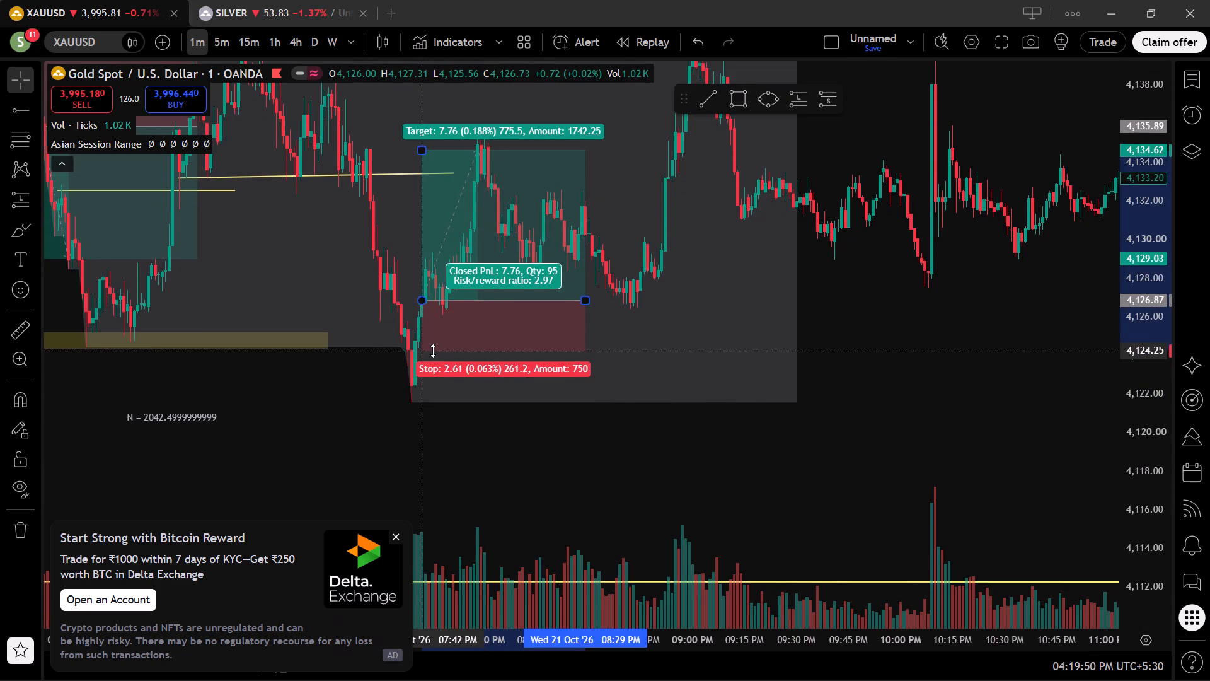
{"action": "left_click_drag", "start_coordinate": [433, 351], "coordinate": [433, 364]}
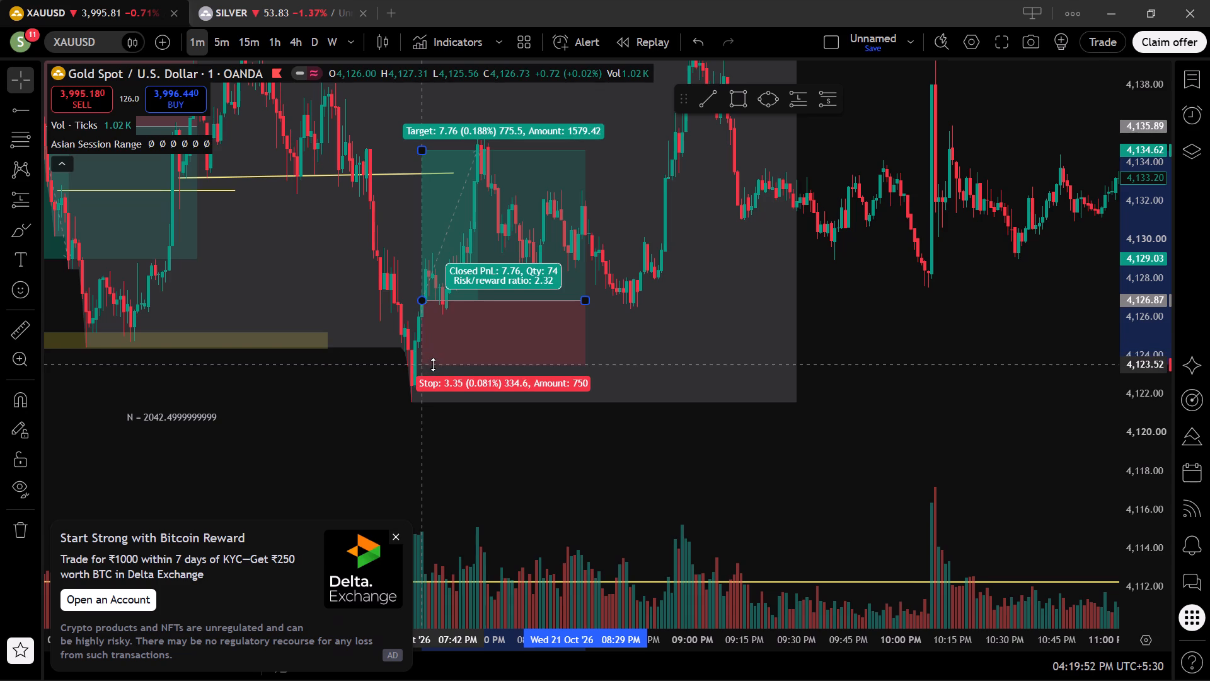
{"action": "left_click_drag", "start_coordinate": [433, 364], "coordinate": [432, 373]}
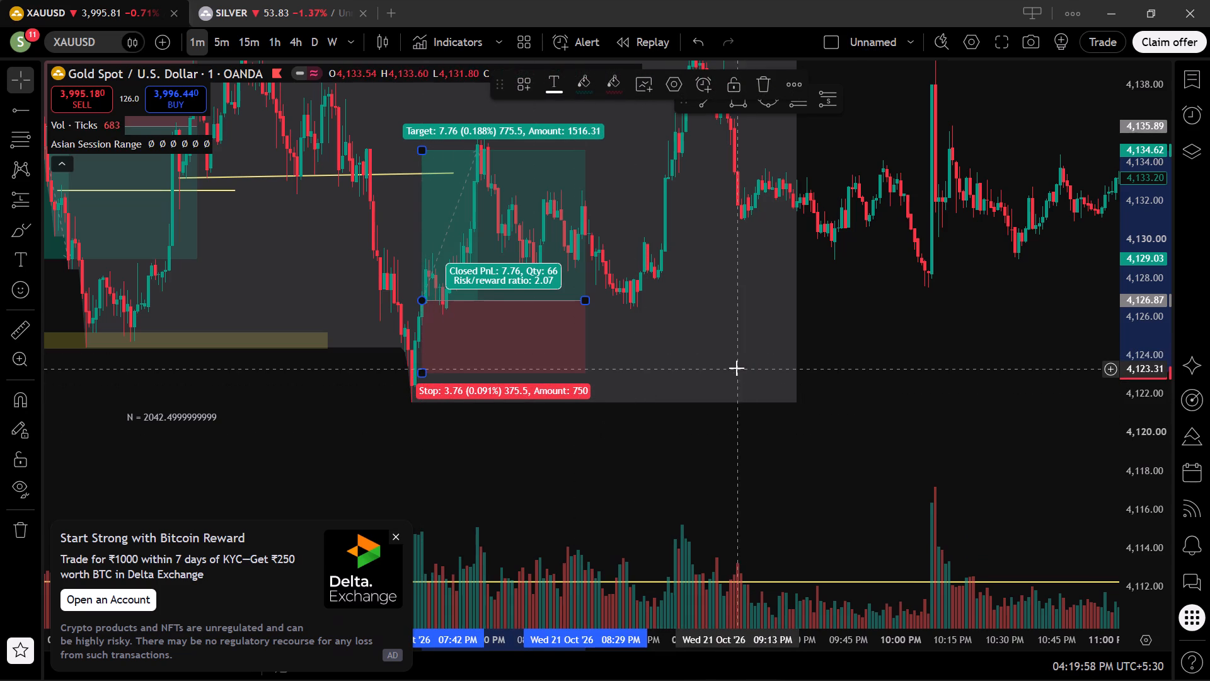
{"action": "left_click_drag", "start_coordinate": [422, 377], "coordinate": [422, 378]}
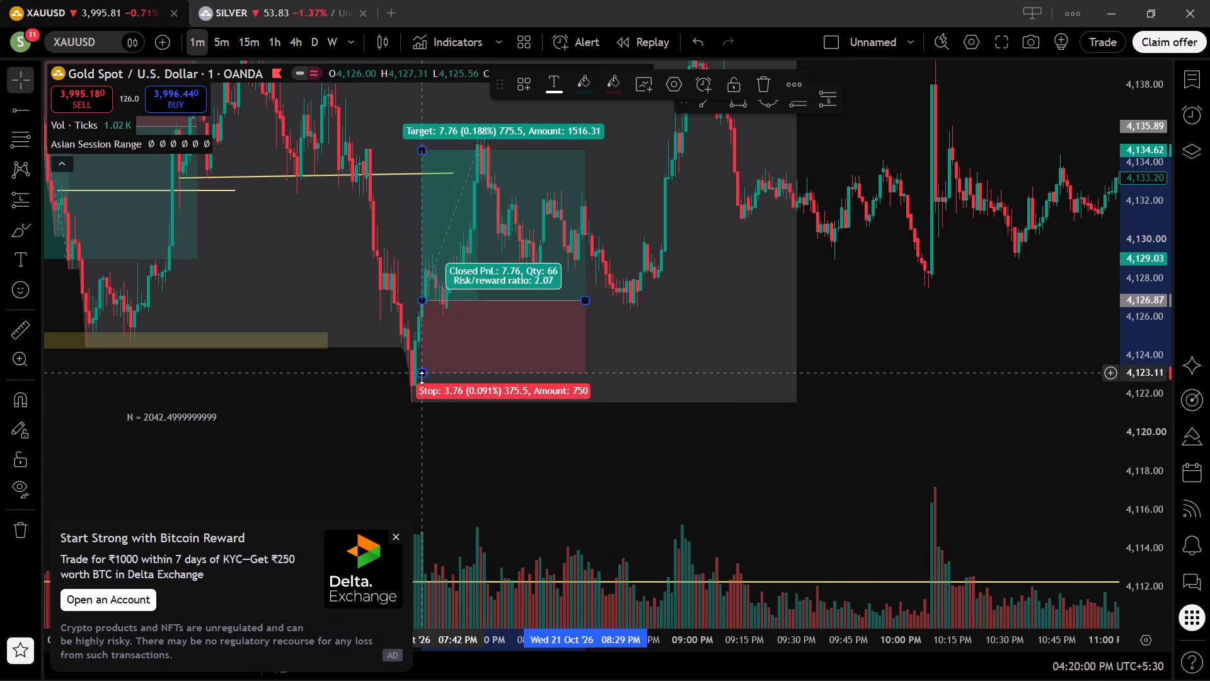
{"action": "left_click_drag", "start_coordinate": [422, 378], "coordinate": [415, 412]}
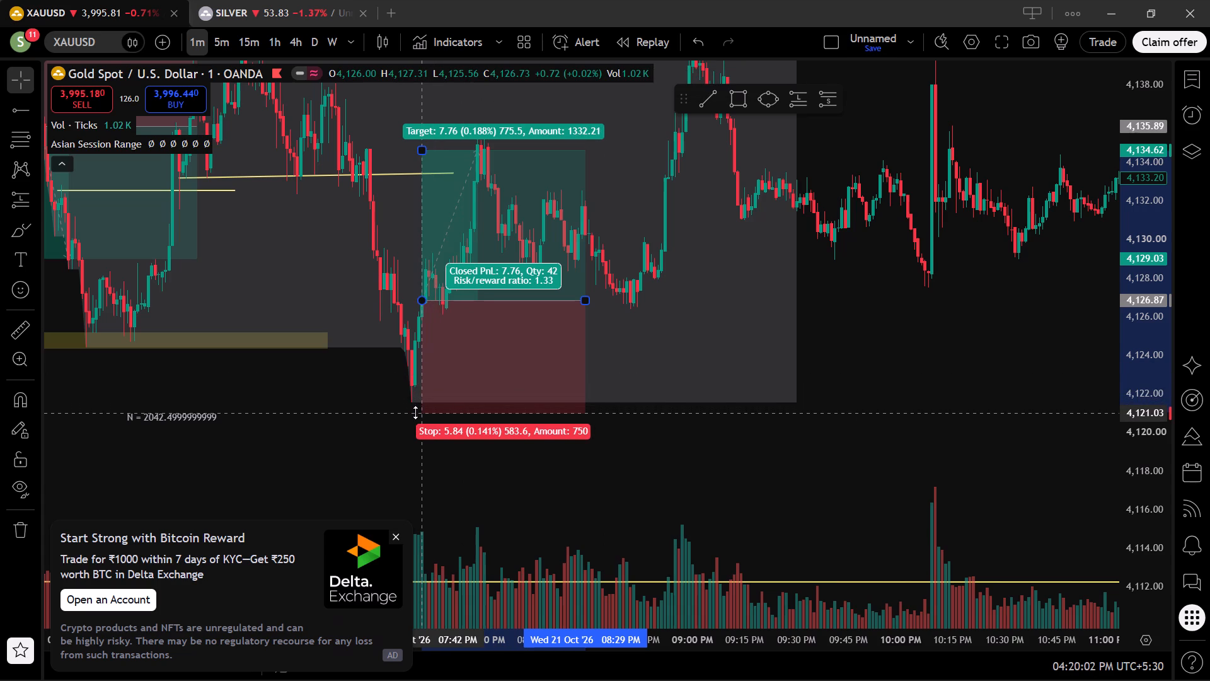
{"action": "left_click_drag", "start_coordinate": [415, 412], "coordinate": [420, 392]}
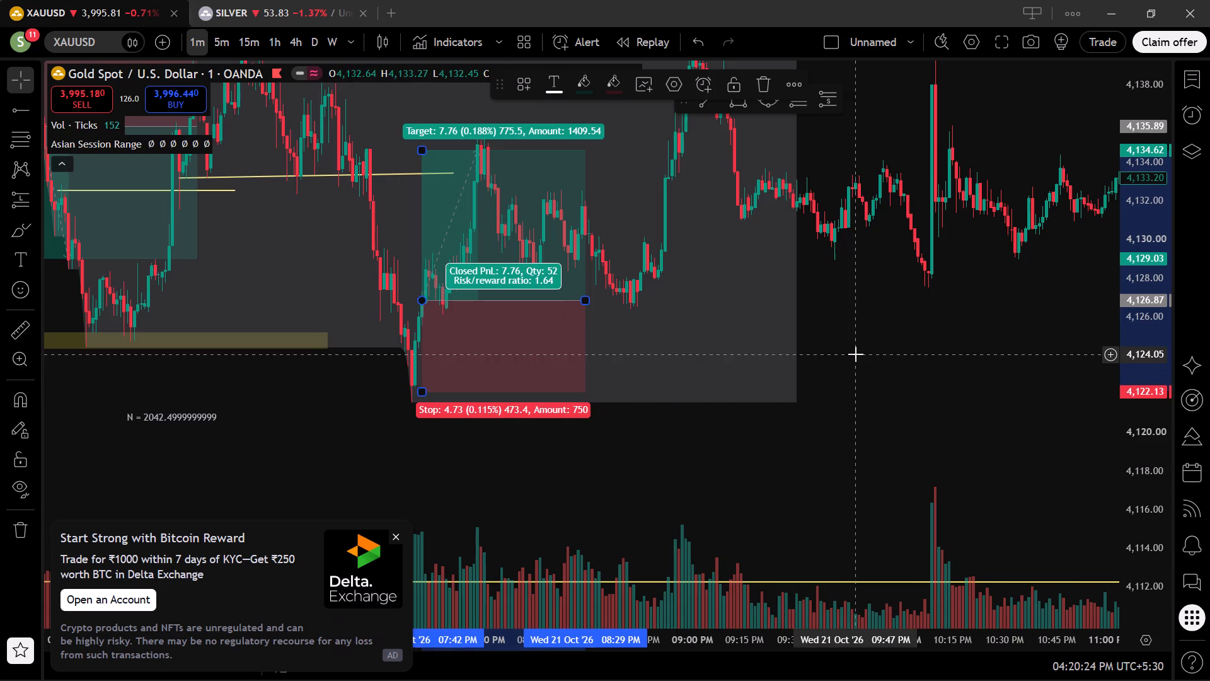
Add a second long position on the 08:52 PM rally with entry about 4,130.62, stop about 4,127.68 and target about 4,141.07.
{"action": "left_click_drag", "start_coordinate": [856, 354], "coordinate": [735, 483]}
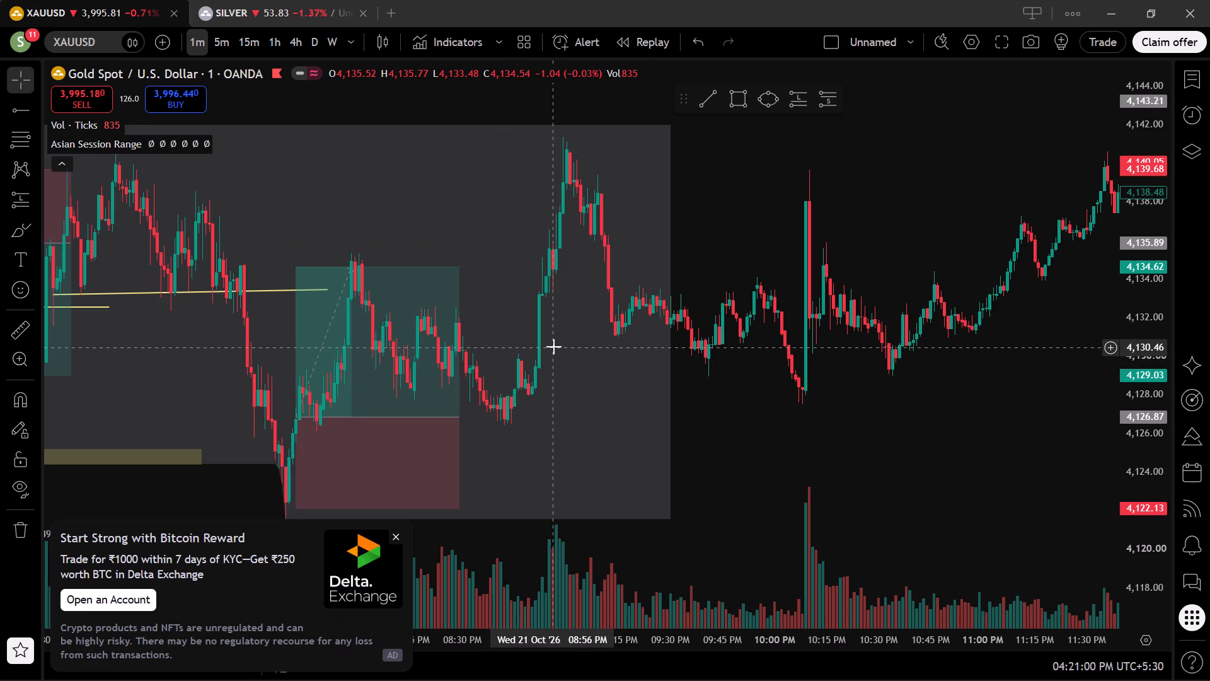
{"action": "left_click", "coordinate": [794, 95]}
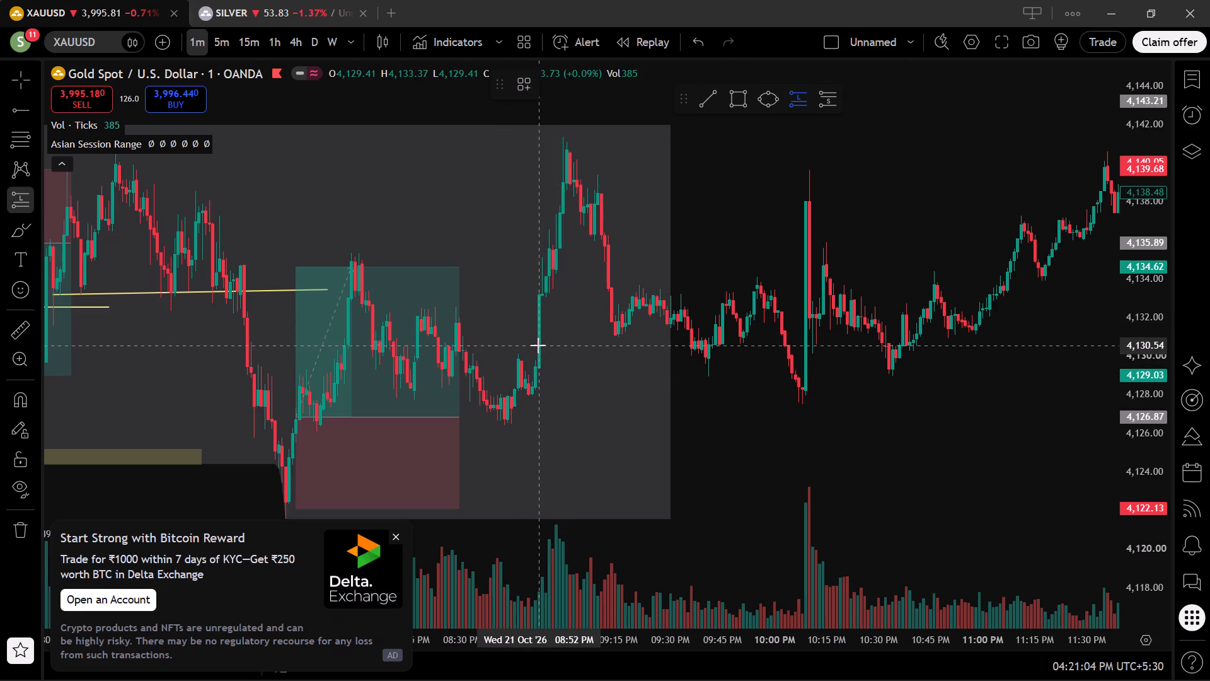
{"action": "left_click", "coordinate": [540, 344]}
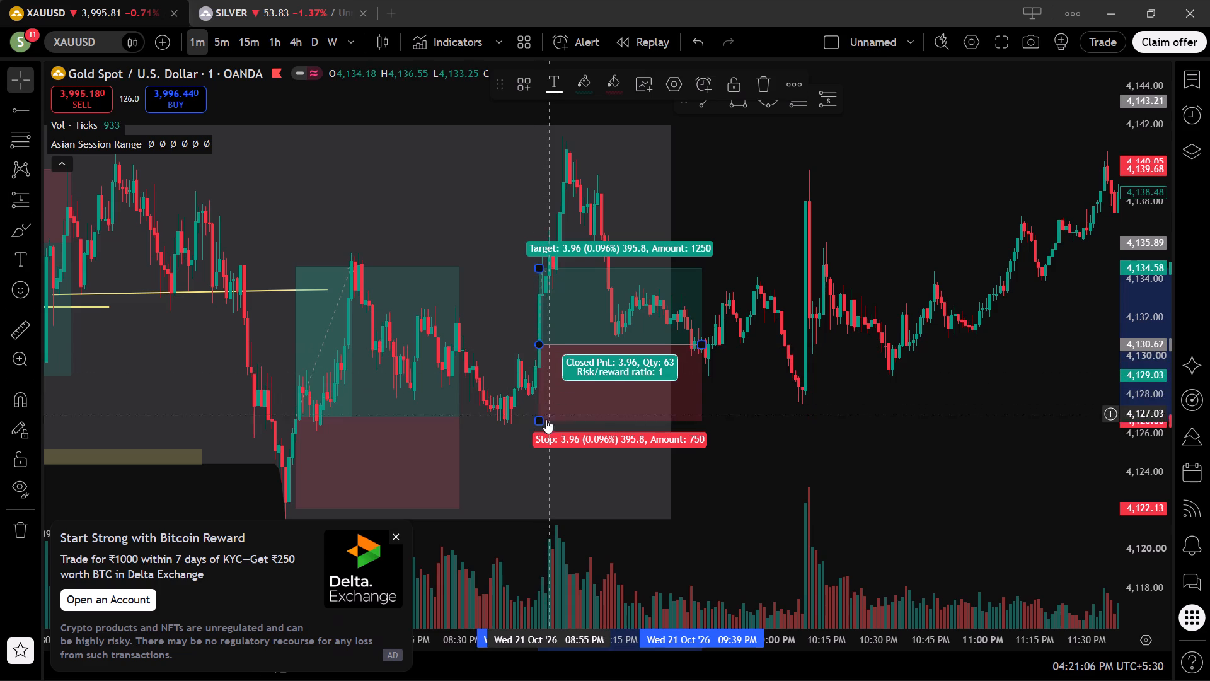
{"action": "left_click_drag", "start_coordinate": [544, 422], "coordinate": [534, 401]}
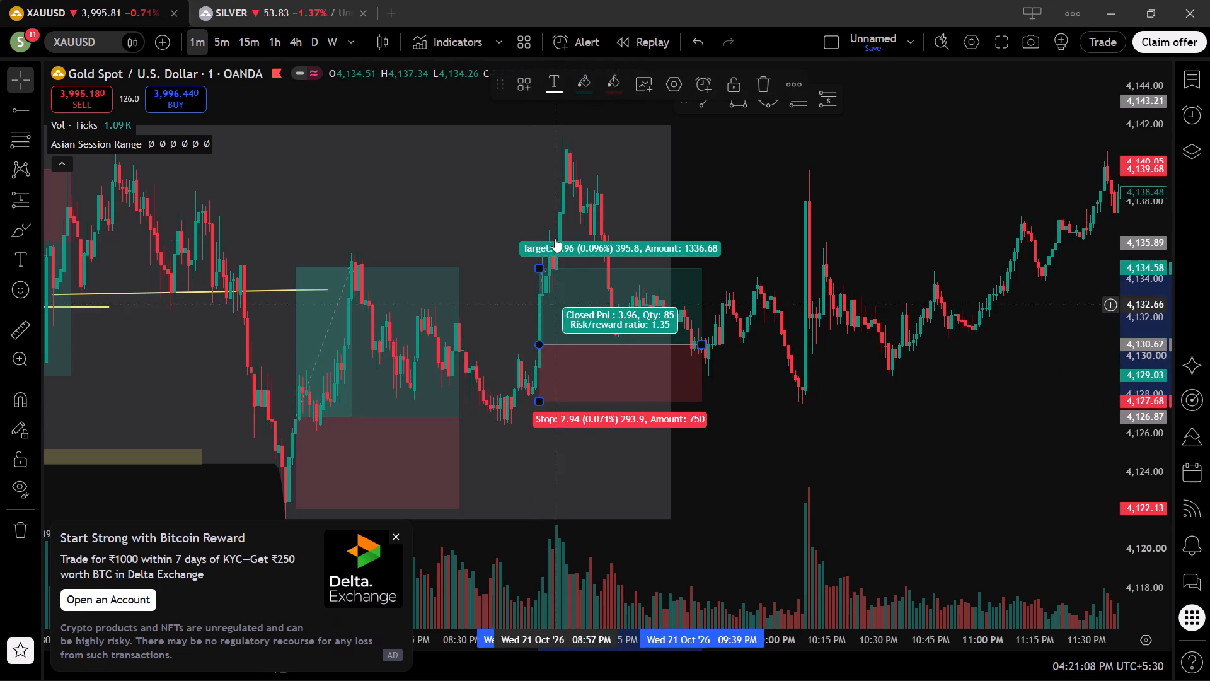
{"action": "left_click_drag", "start_coordinate": [540, 265], "coordinate": [555, 144]}
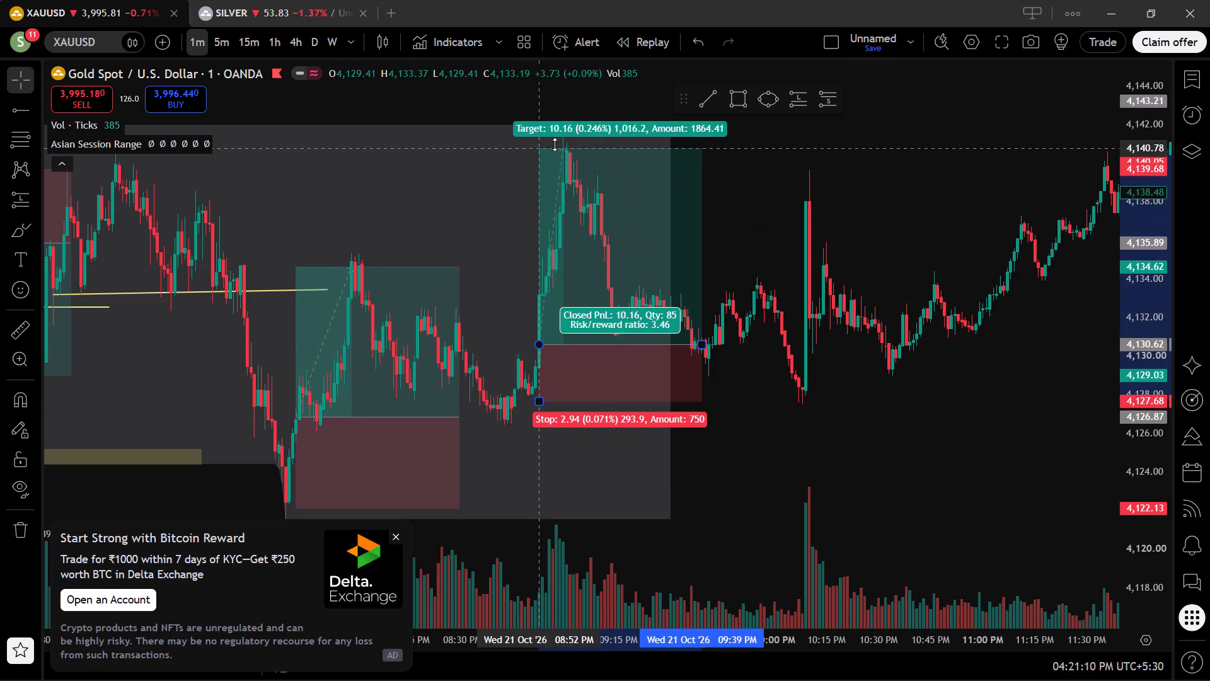
{"action": "left_click_drag", "start_coordinate": [555, 144], "coordinate": [555, 142]}
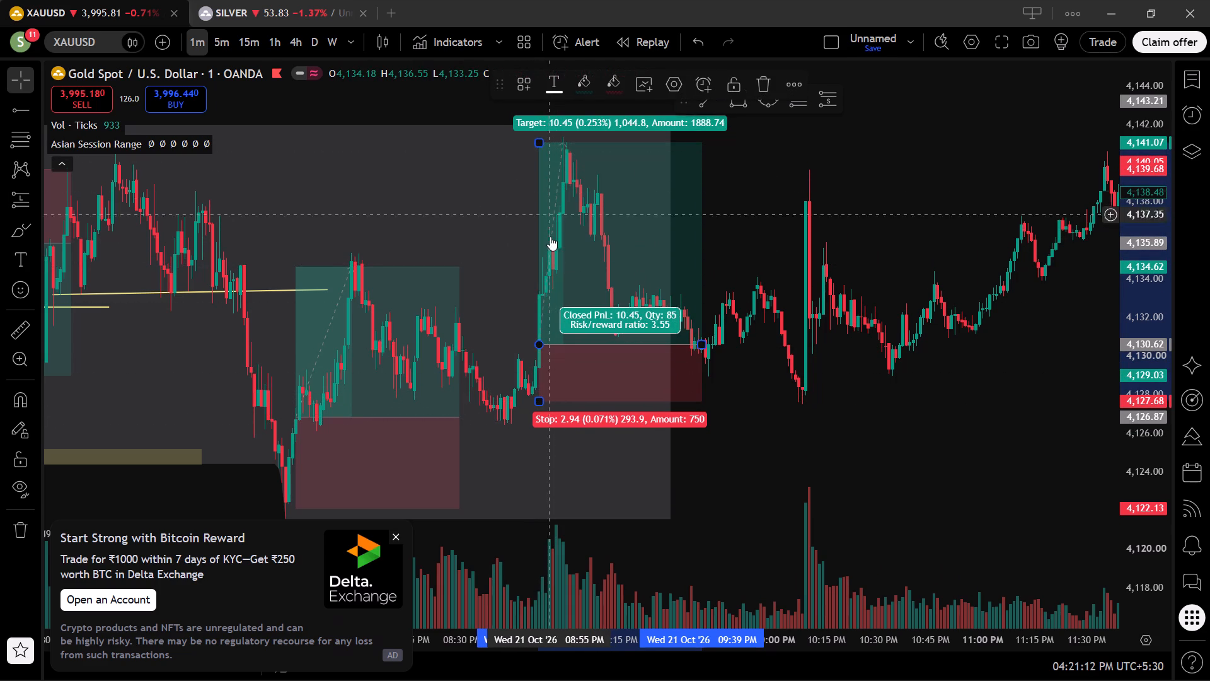
Move the second long position's entry to about 4,133.11 at 08:51 PM and its stop to about 4,129.52, giving a risk/reward ratio of 2.22.
{"action": "left_click_drag", "start_coordinate": [538, 344], "coordinate": [536, 296]}
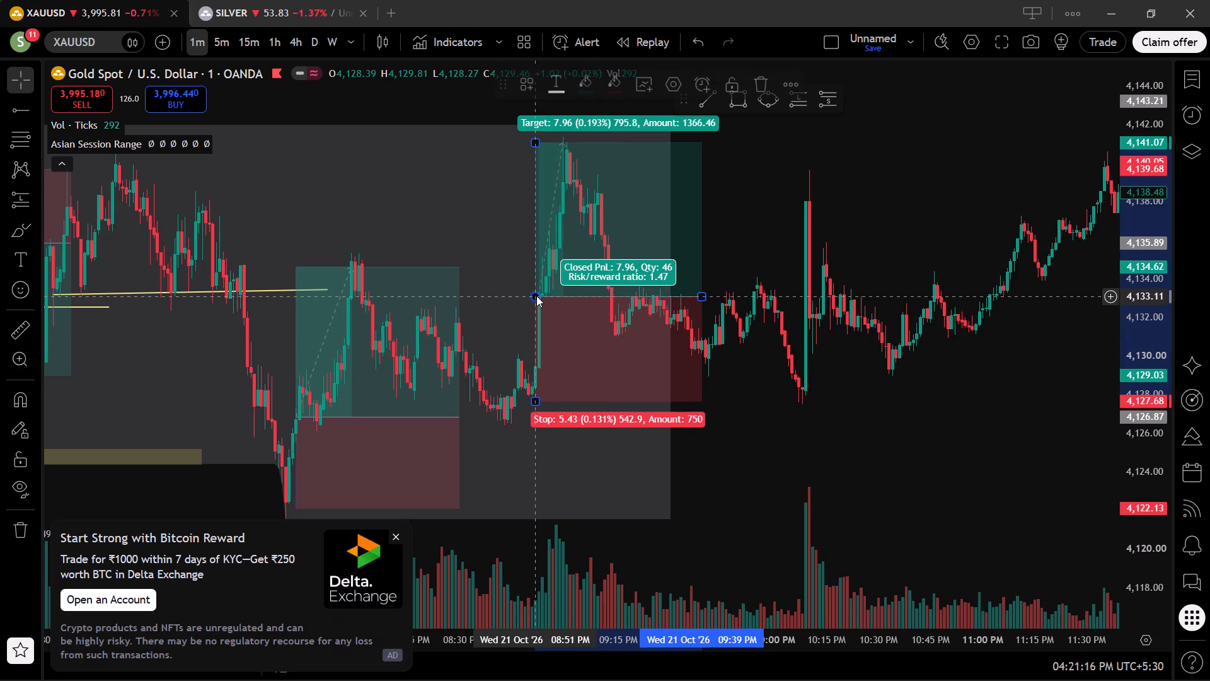
{"action": "left_click_drag", "start_coordinate": [538, 399], "coordinate": [526, 372]}
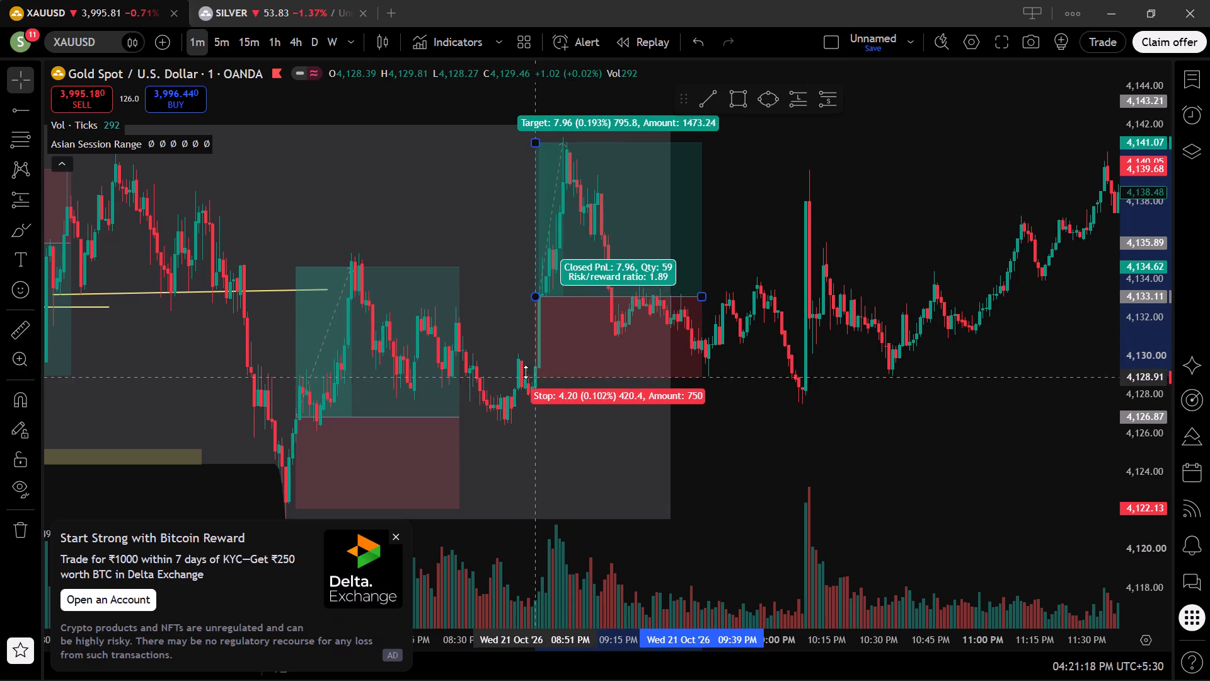
{"action": "left_click_drag", "start_coordinate": [526, 372], "coordinate": [523, 365]}
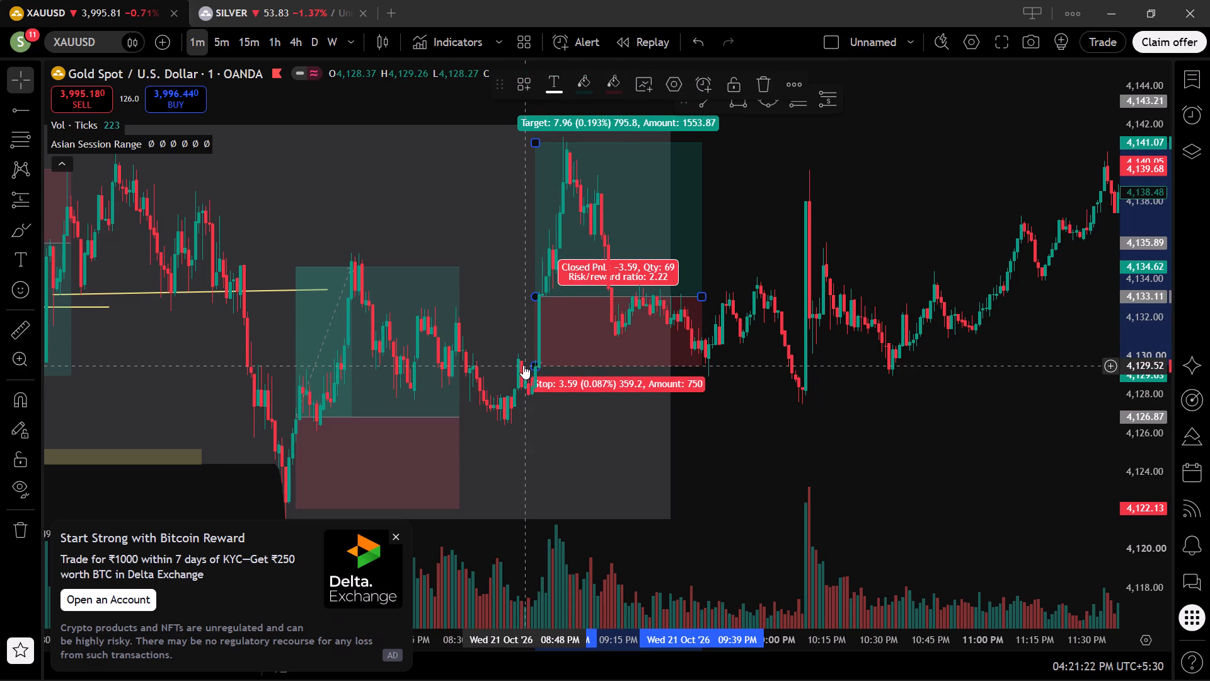
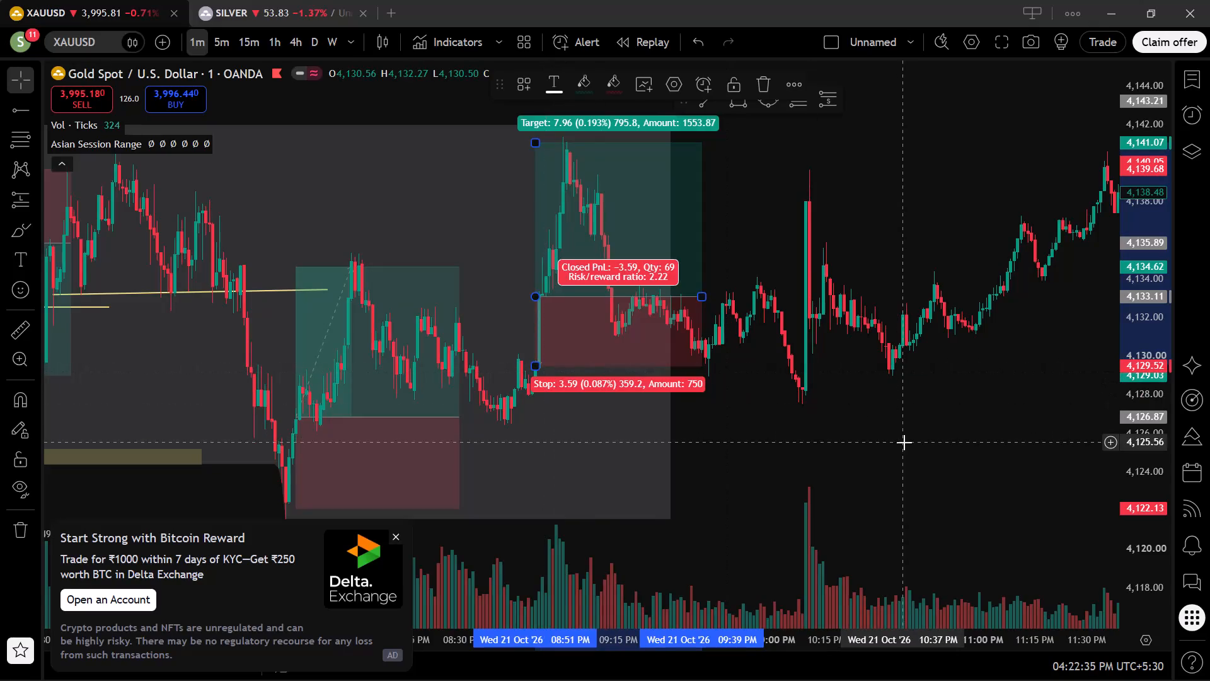
Examine the XAUUSD price action from late evening on 21 October through the evening session of 22 October.
{"action": "left_click", "coordinate": [898, 435]}
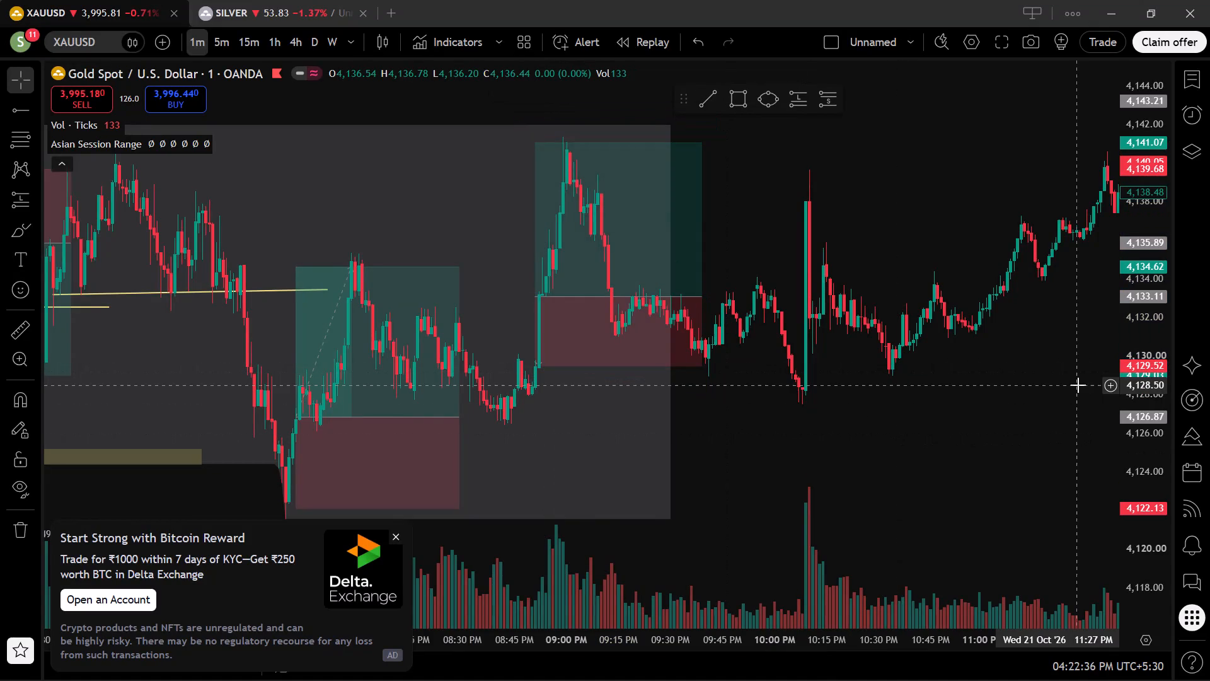
{"action": "left_click_drag", "start_coordinate": [1078, 385], "coordinate": [524, 337]}
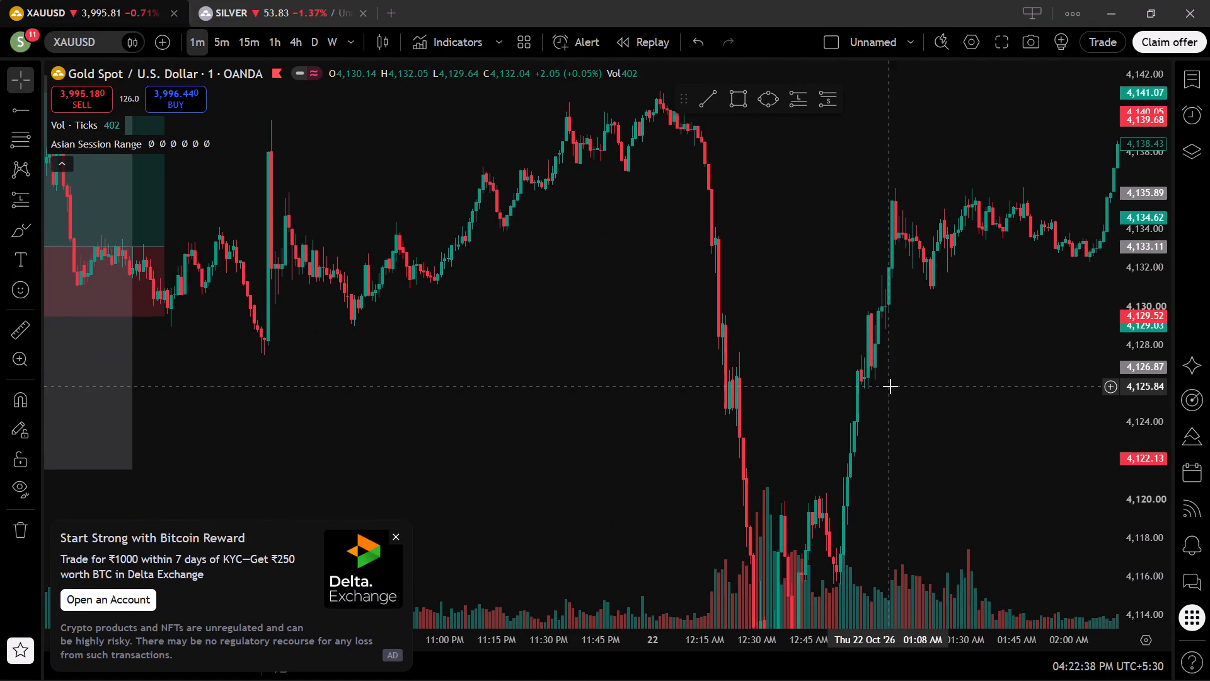
{"action": "left_click_drag", "start_coordinate": [891, 389], "coordinate": [836, 294]}
{"action": "left_click_drag", "start_coordinate": [831, 260], "coordinate": [270, 439]}
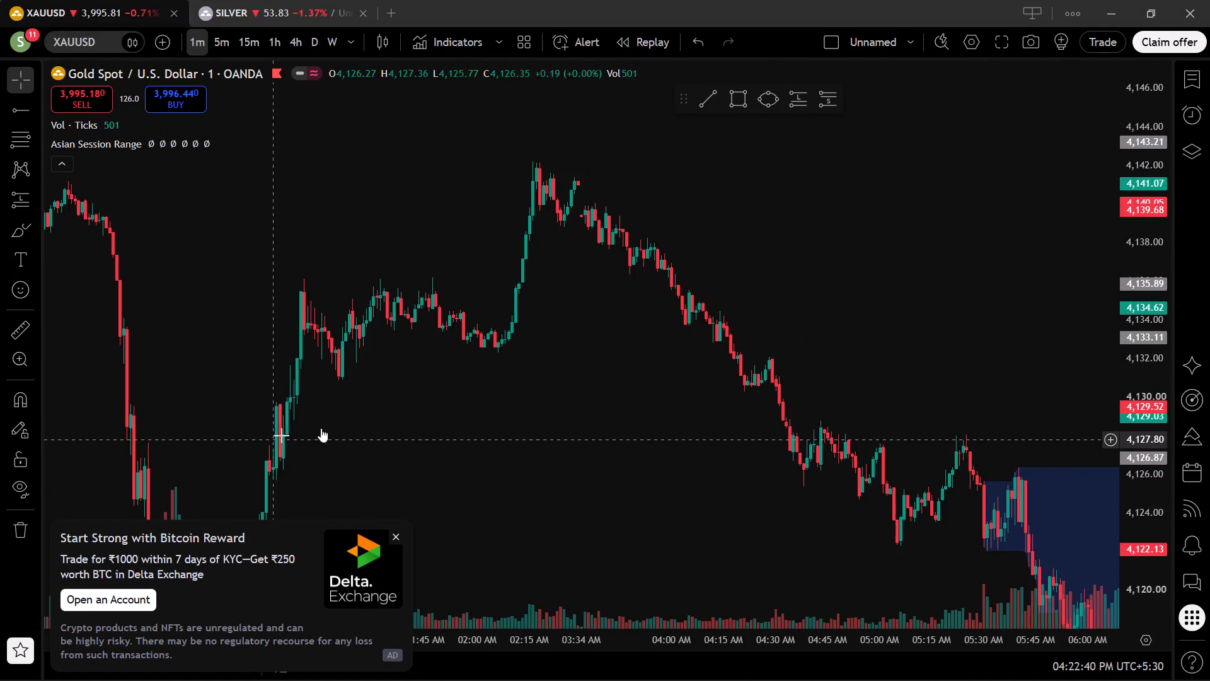
{"action": "left_click_drag", "start_coordinate": [764, 469], "coordinate": [117, 165]}
{"action": "left_click_drag", "start_coordinate": [533, 362], "coordinate": [147, 102]}
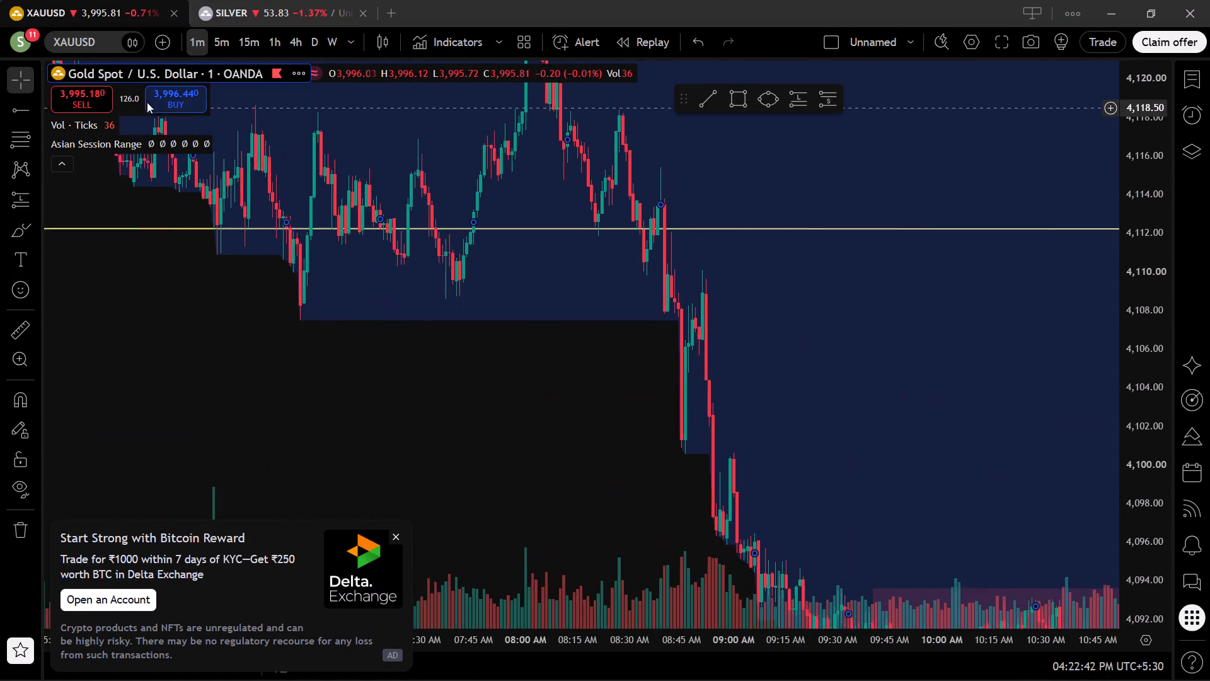
{"action": "left_click_drag", "start_coordinate": [147, 102], "coordinate": [147, 102]}
{"action": "left_click_drag", "start_coordinate": [456, 346], "coordinate": [224, 189]}
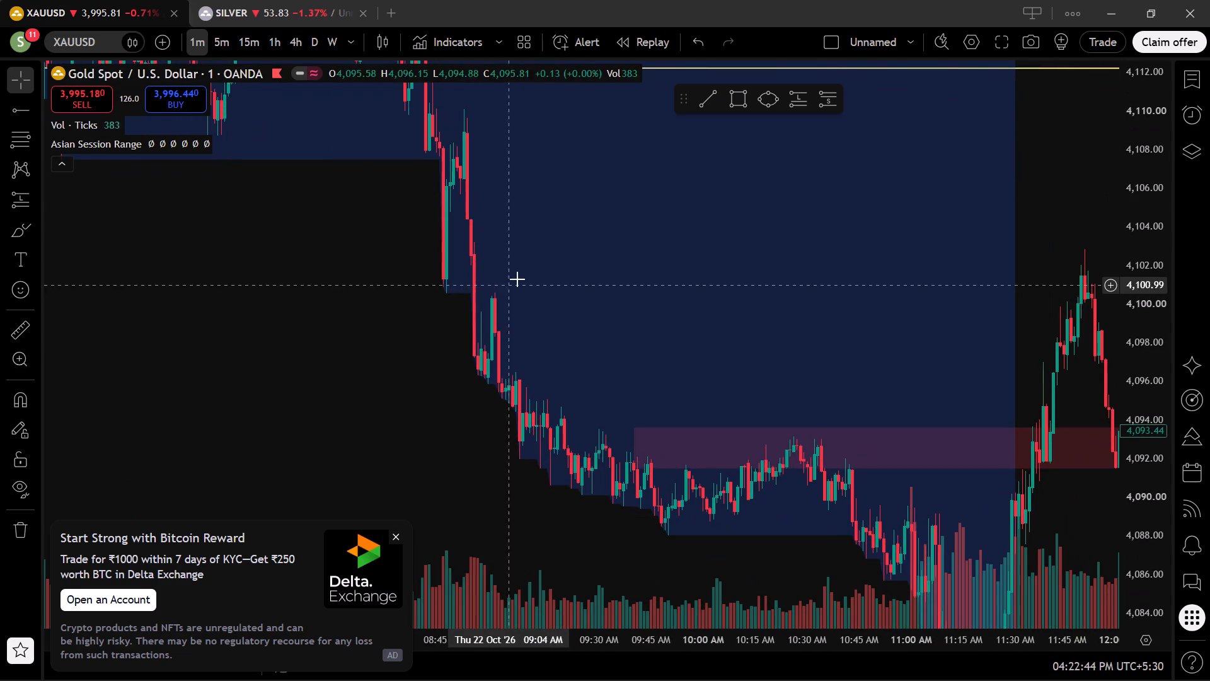
{"action": "left_click_drag", "start_coordinate": [710, 255], "coordinate": [356, 128]}
{"action": "left_click_drag", "start_coordinate": [937, 450], "coordinate": [333, 359]}
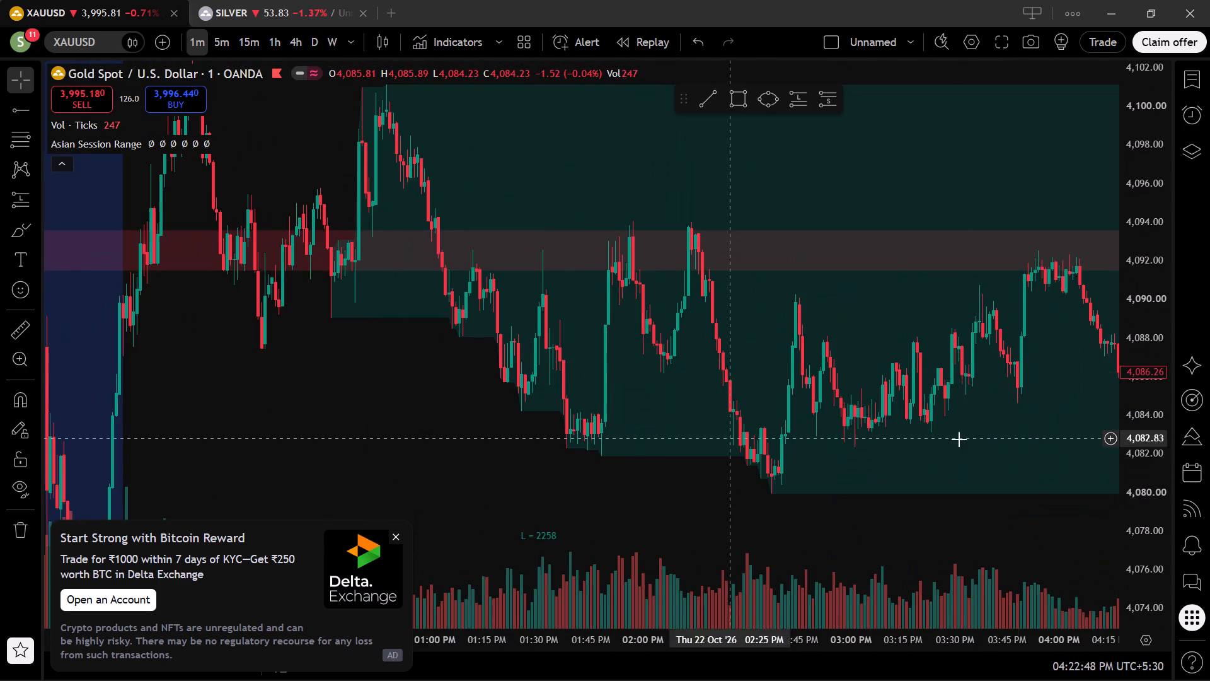
{"action": "left_click_drag", "start_coordinate": [966, 439], "coordinate": [241, 337]}
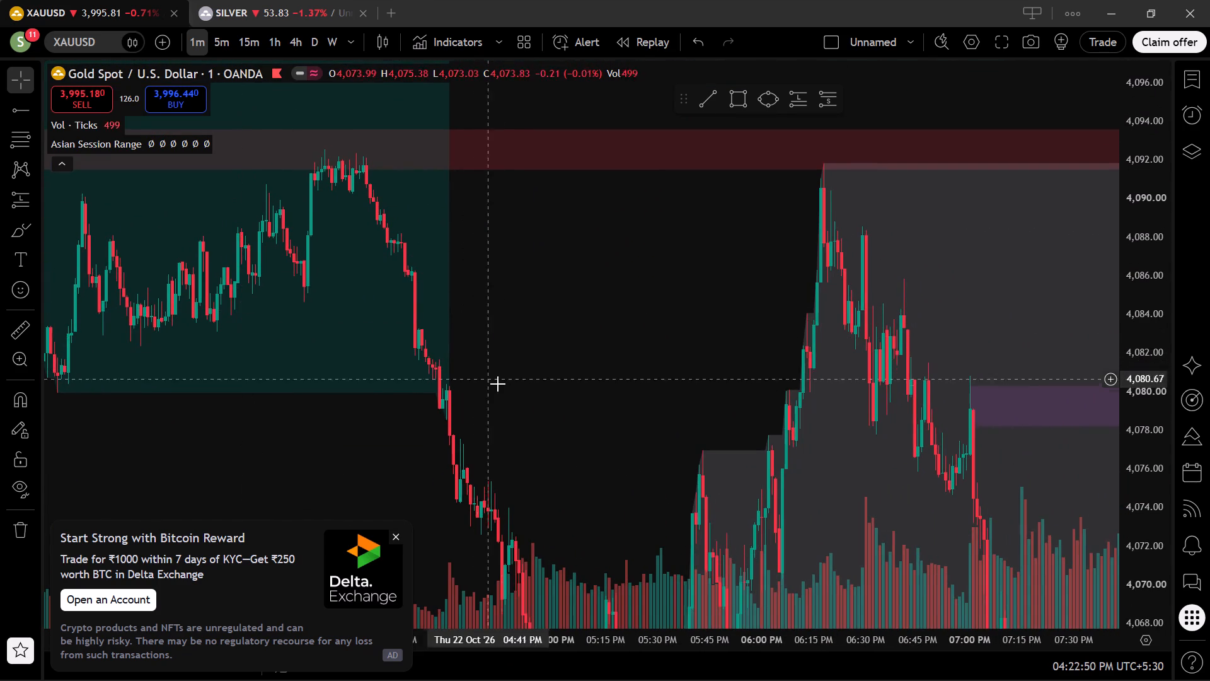
{"action": "left_click_drag", "start_coordinate": [508, 387], "coordinate": [522, 210]}
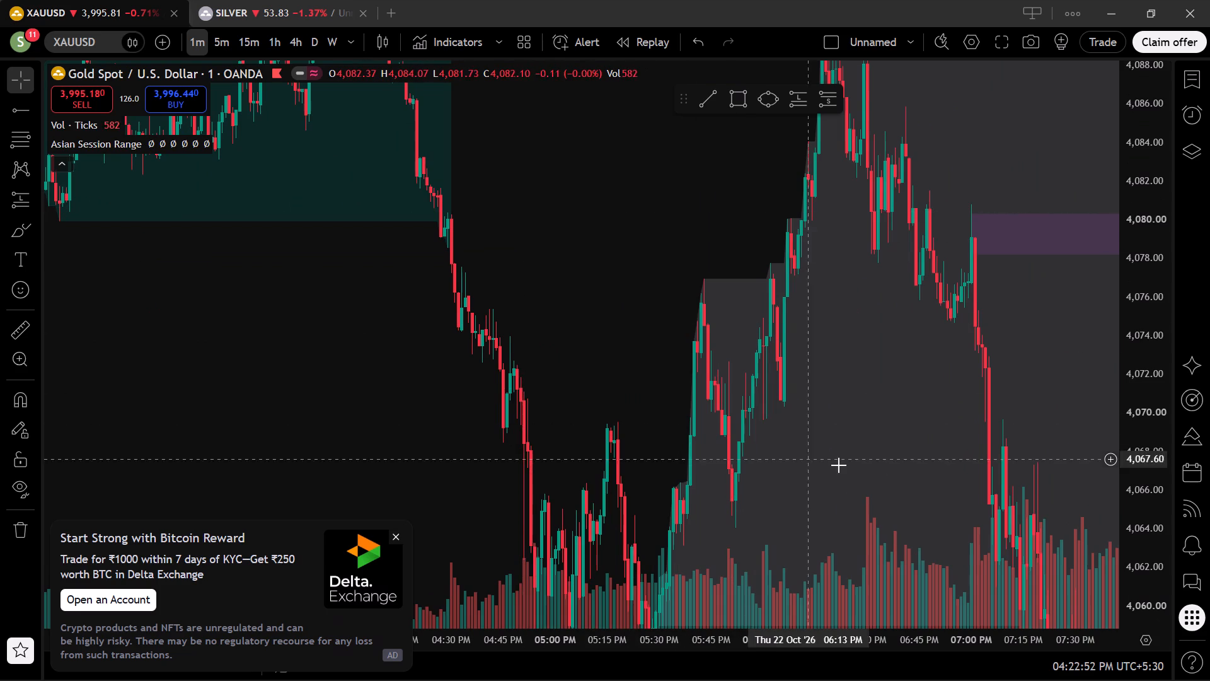
{"action": "left_click_drag", "start_coordinate": [841, 465], "coordinate": [832, 318]}
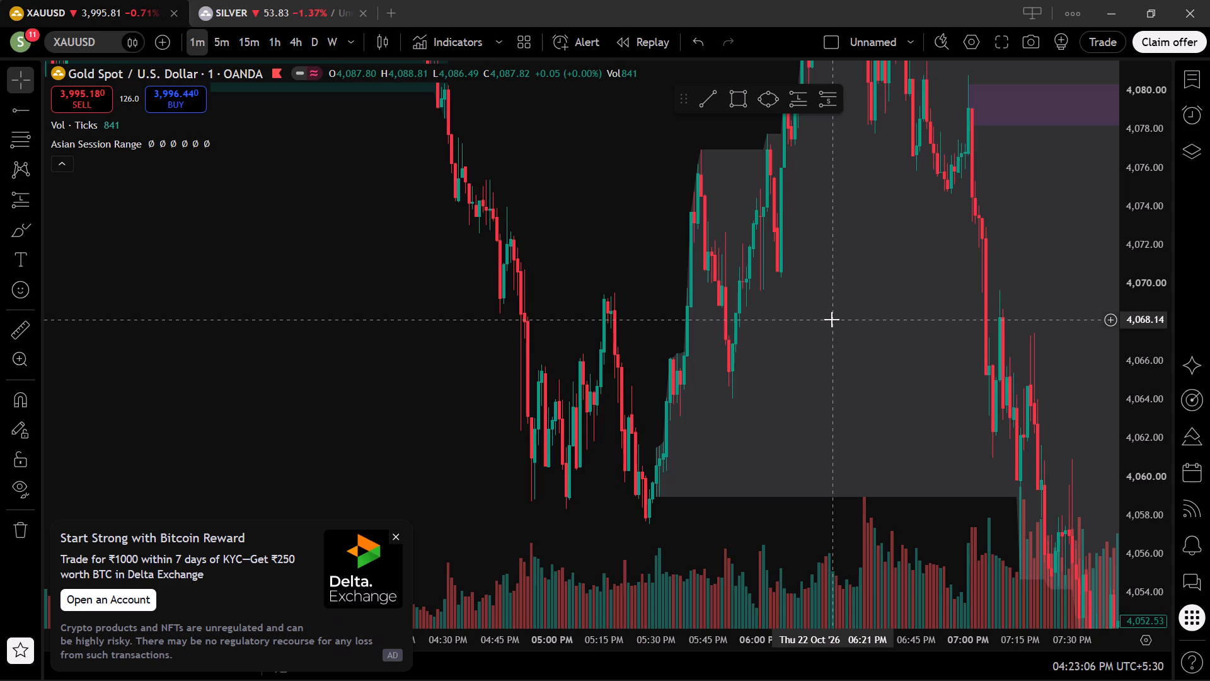
{"action": "left_click_drag", "start_coordinate": [846, 224], "coordinate": [757, 345]}
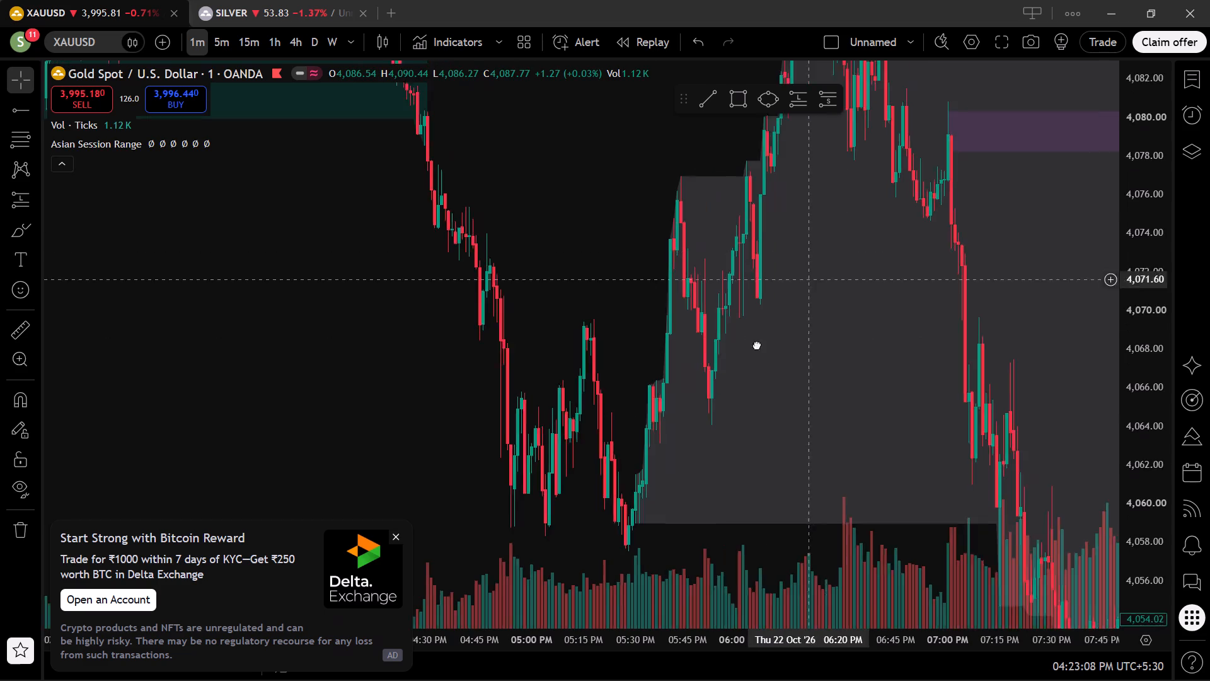
{"action": "left_click_drag", "start_coordinate": [757, 345], "coordinate": [654, 548]}
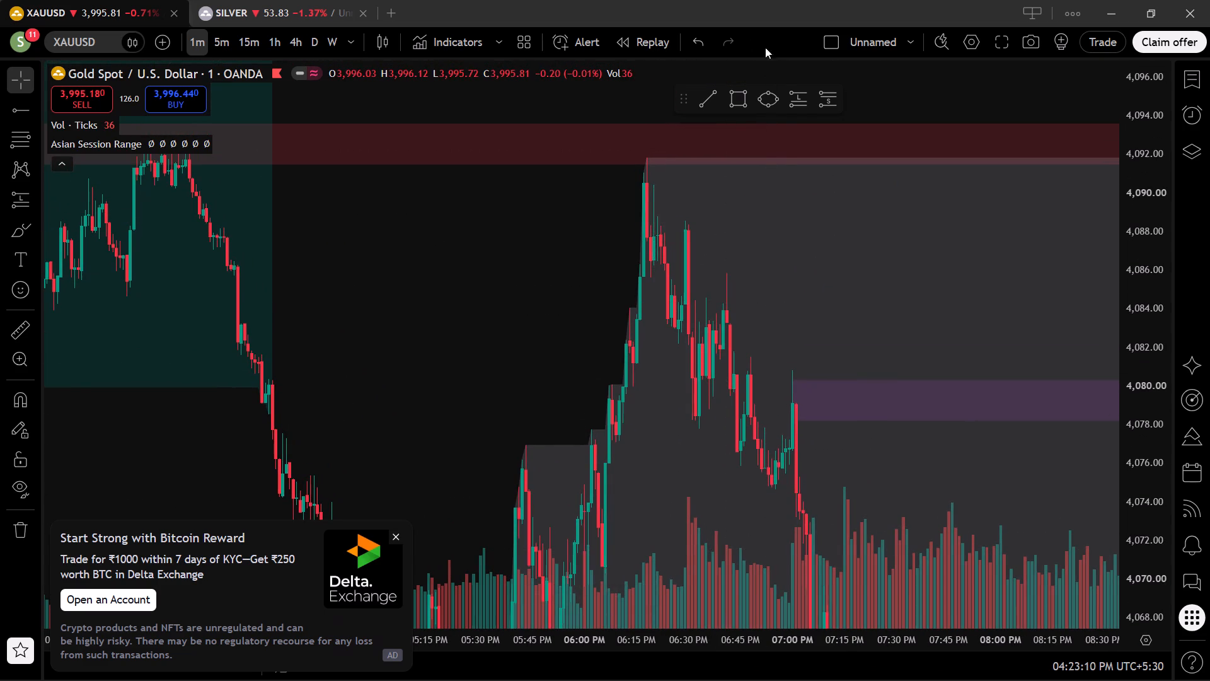
Add a long position at the 06:17 PM peak on 22 October with entry about 4,090.46, stop about 4,084.13 and target about 4,100.02.
{"action": "left_click", "coordinate": [800, 110]}
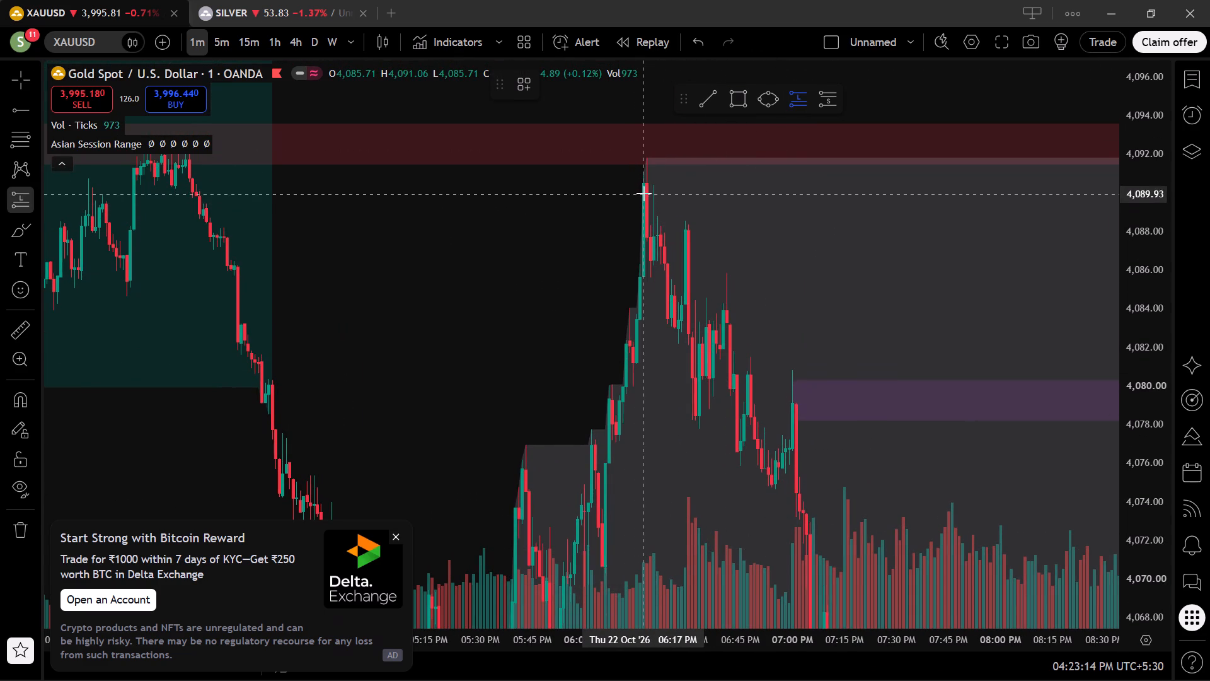
{"action": "left_click", "coordinate": [644, 184]}
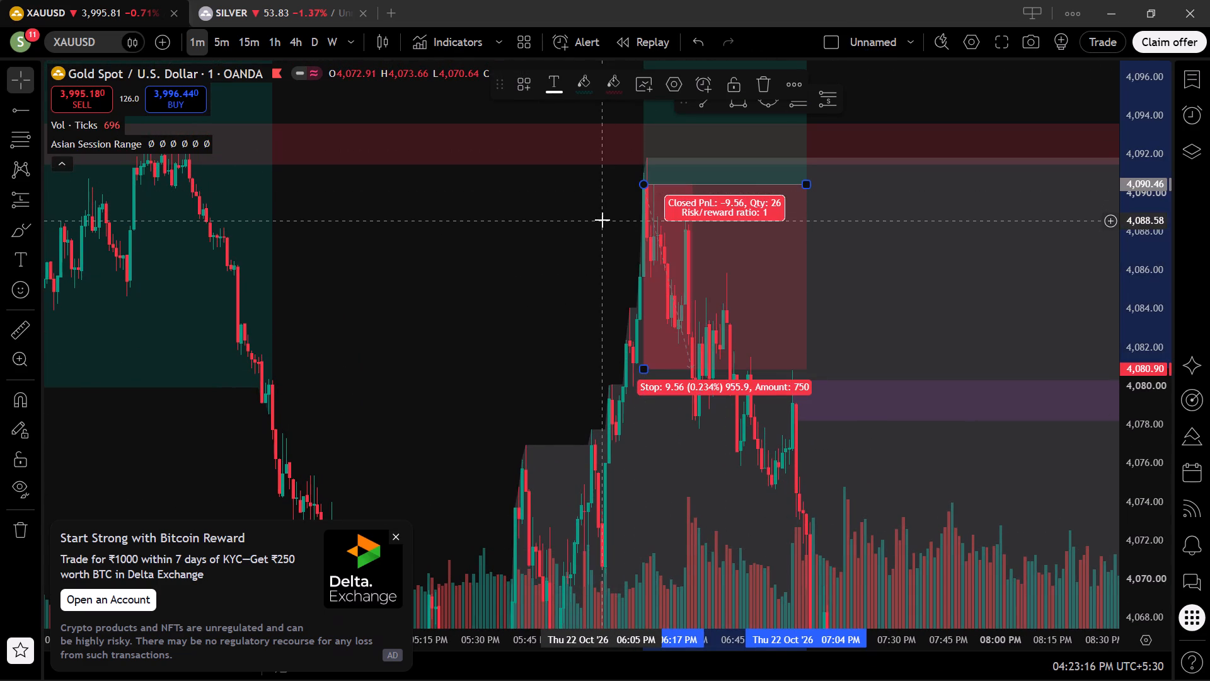
{"action": "left_click_drag", "start_coordinate": [602, 220], "coordinate": [532, 265]}
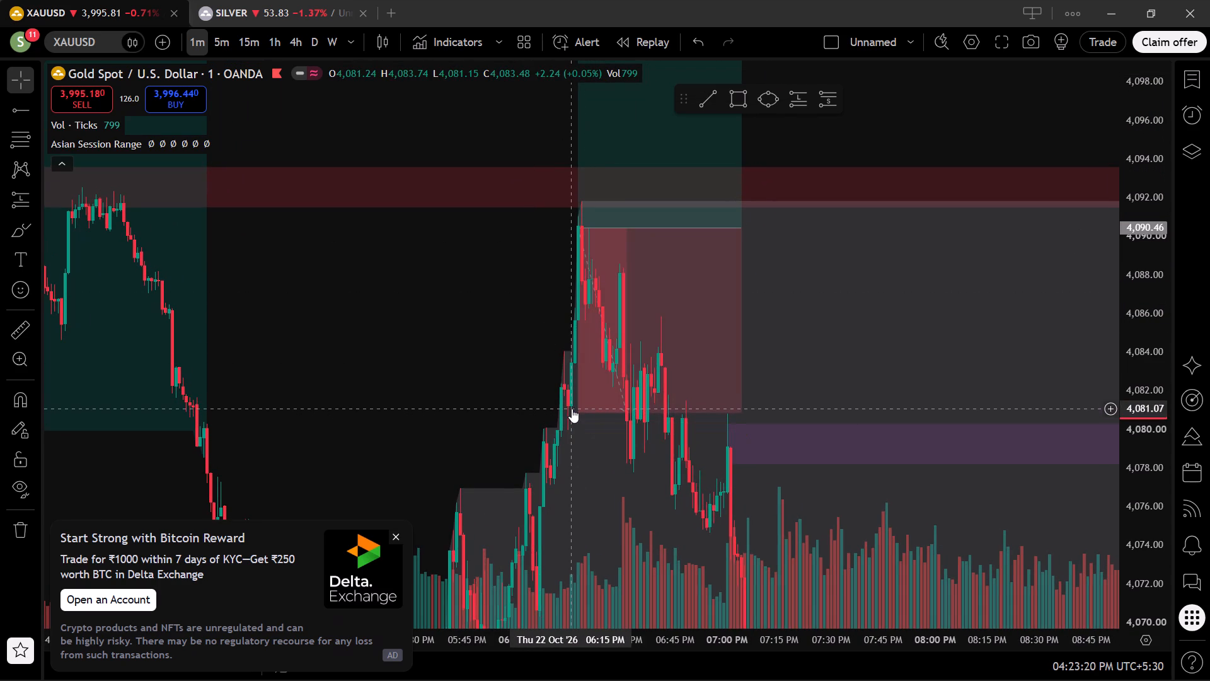
{"action": "left_click_drag", "start_coordinate": [579, 415], "coordinate": [587, 384]}
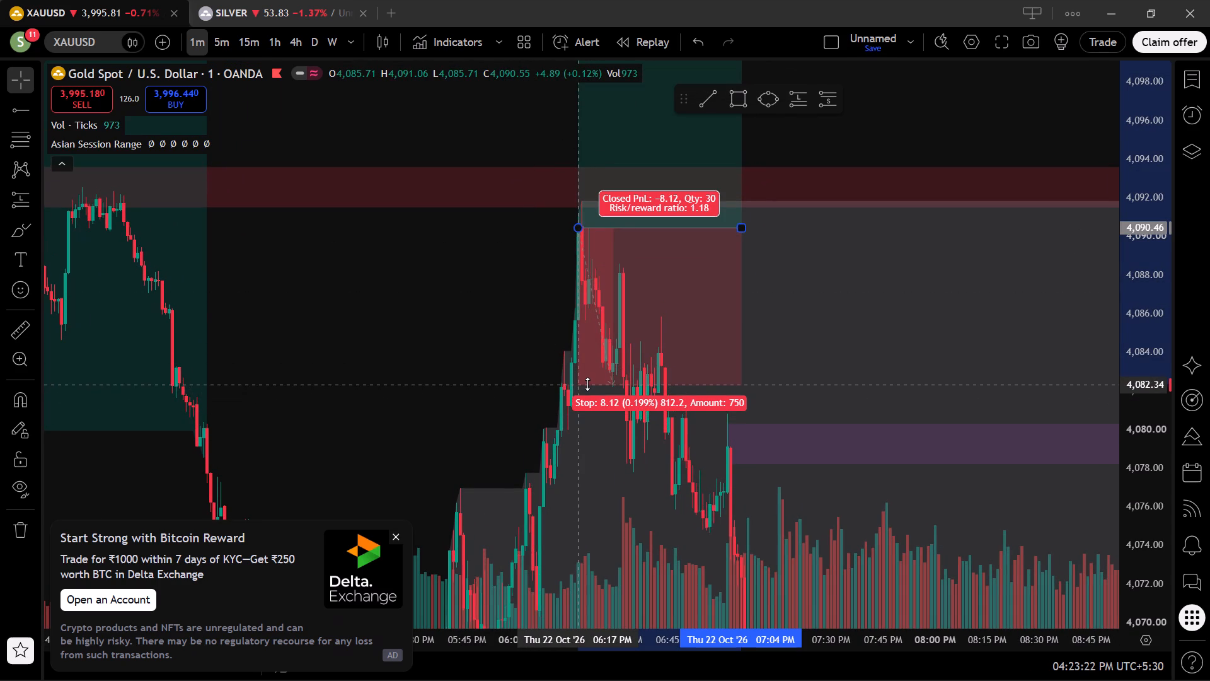
{"action": "left_click_drag", "start_coordinate": [587, 384], "coordinate": [597, 352]}
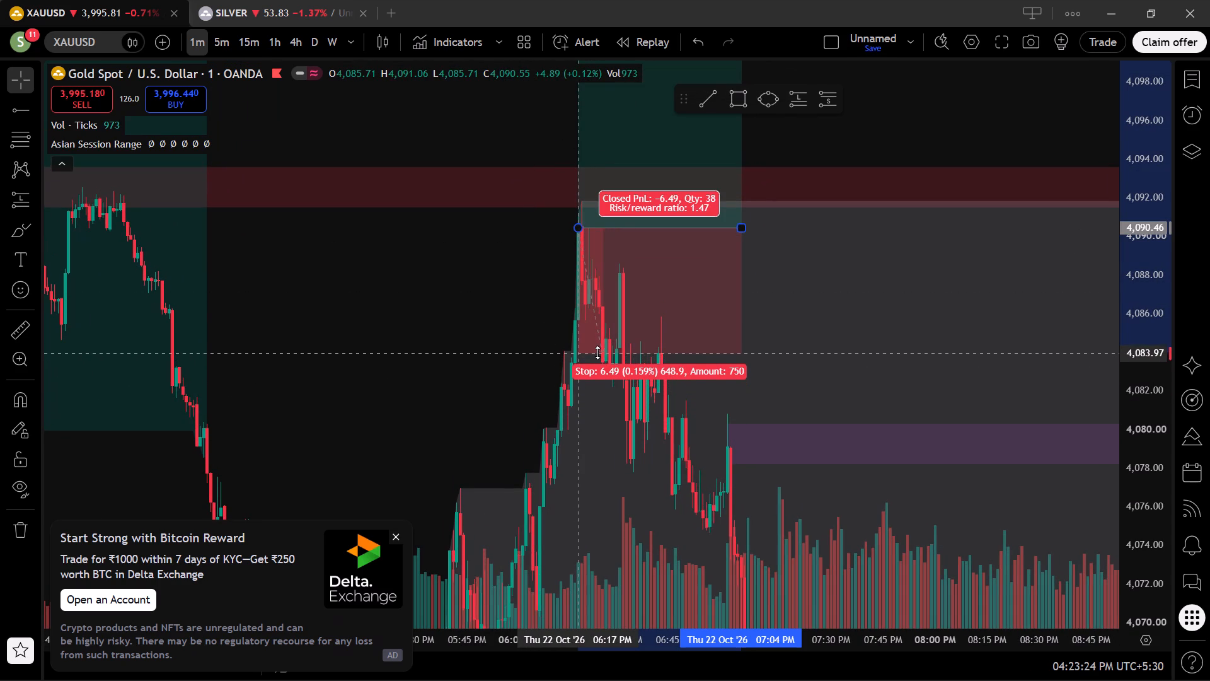
{"action": "left_click_drag", "start_coordinate": [597, 352], "coordinate": [599, 349]}
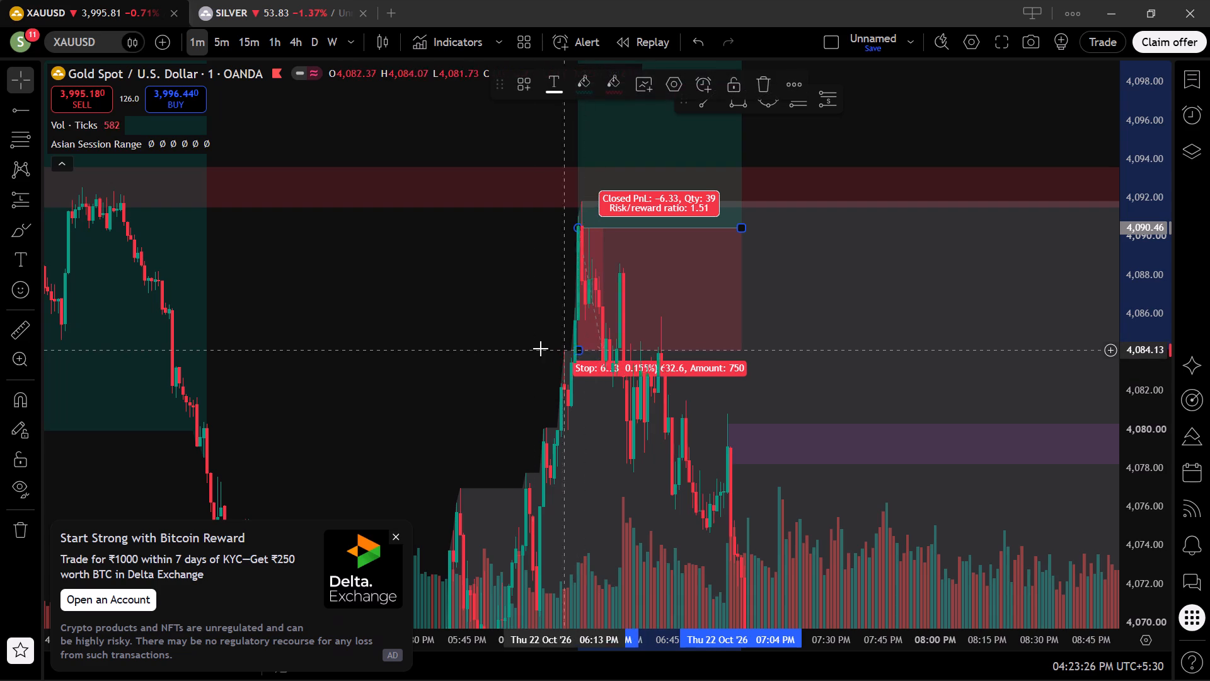
Add a short position at 06:35 PM on 22 October with entry about 4,080.13, stop about 4,083.80 and target about 4,070.58.
{"action": "left_click_drag", "start_coordinate": [516, 308], "coordinate": [457, 542]}
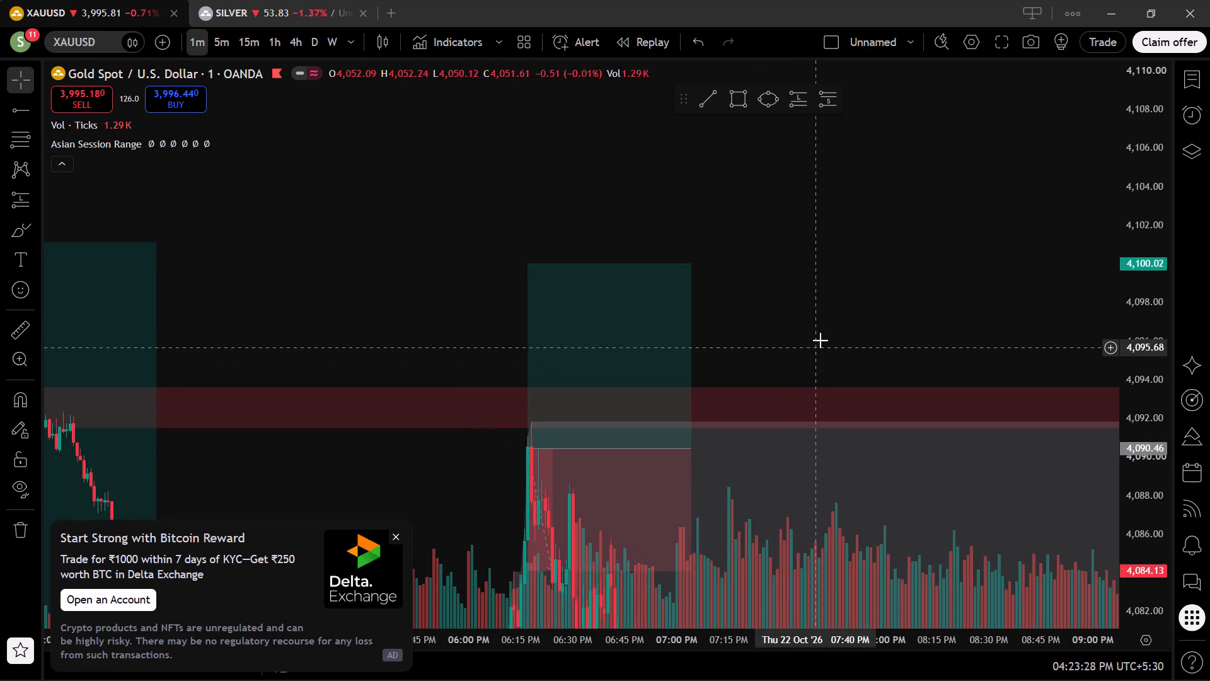
{"action": "left_click_drag", "start_coordinate": [825, 327], "coordinate": [830, 227]}
{"action": "left_click_drag", "start_coordinate": [798, 428], "coordinate": [810, 299]}
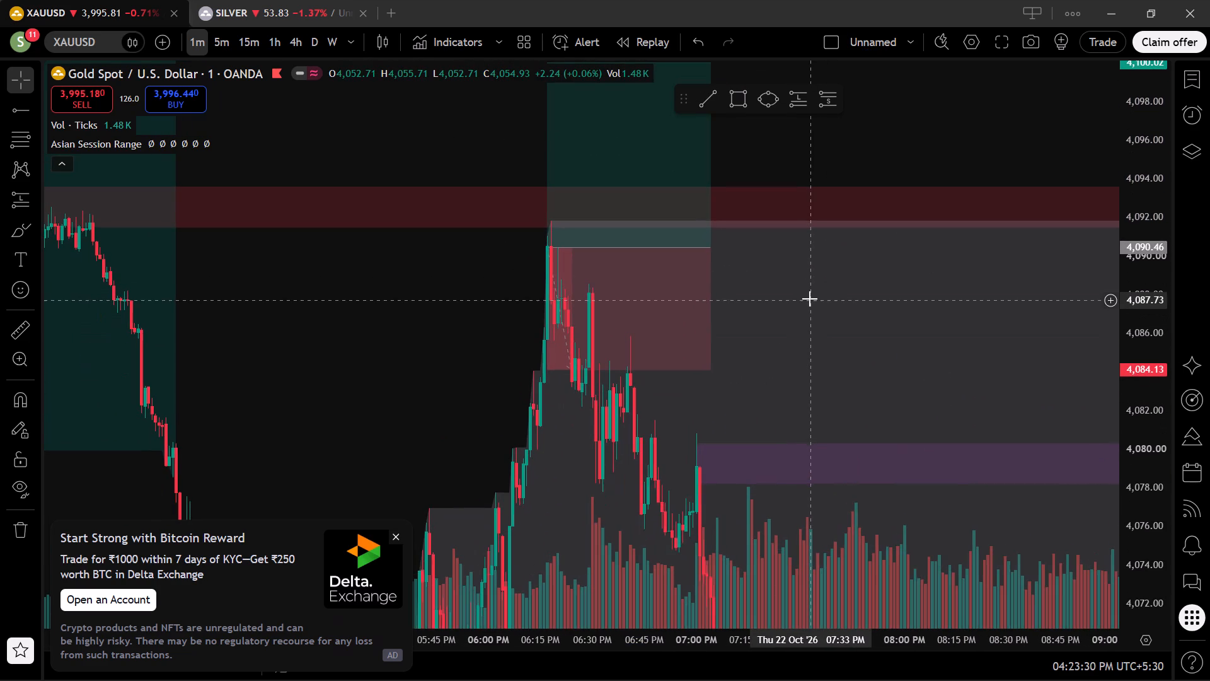
{"action": "left_click_drag", "start_coordinate": [634, 438], "coordinate": [611, 384]}
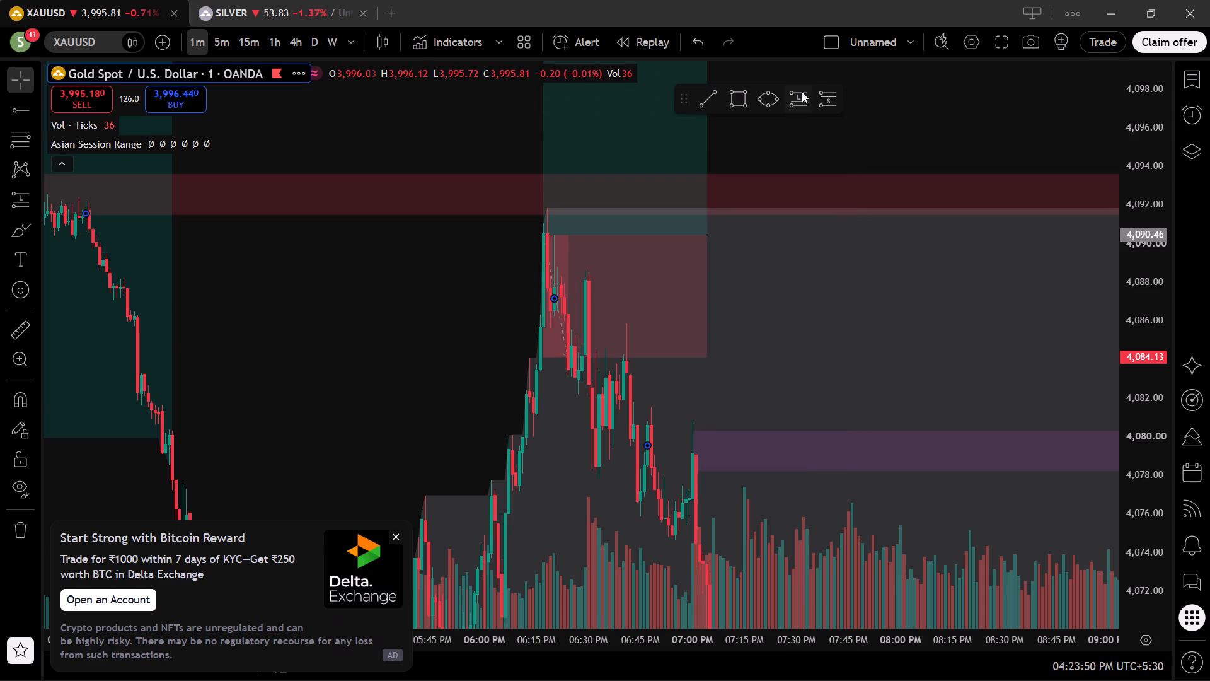
{"action": "left_click", "coordinate": [827, 102]}
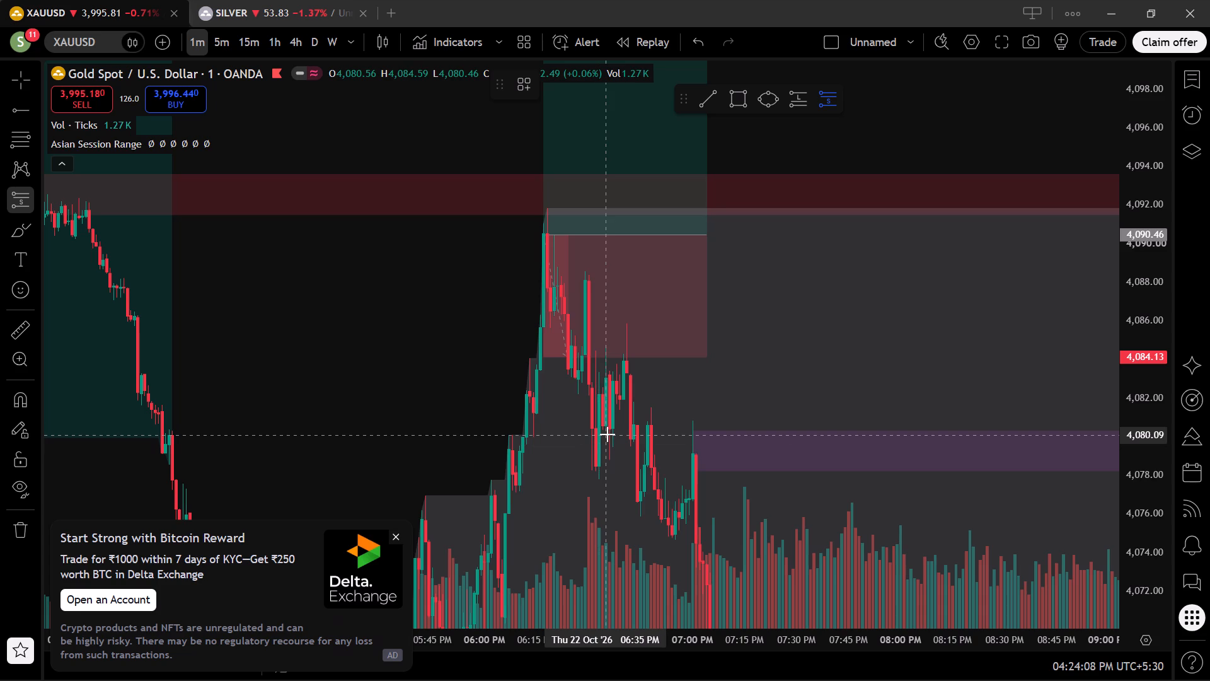
{"action": "left_click", "coordinate": [608, 434]}
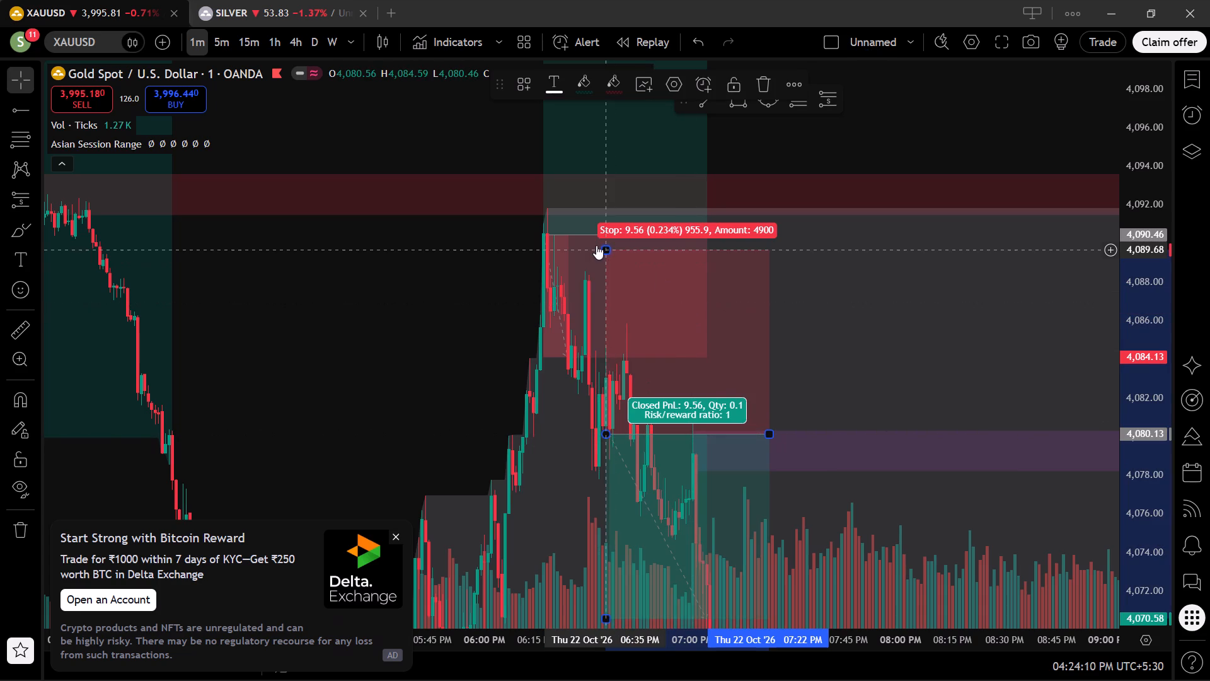
{"action": "left_click_drag", "start_coordinate": [604, 250], "coordinate": [604, 301]}
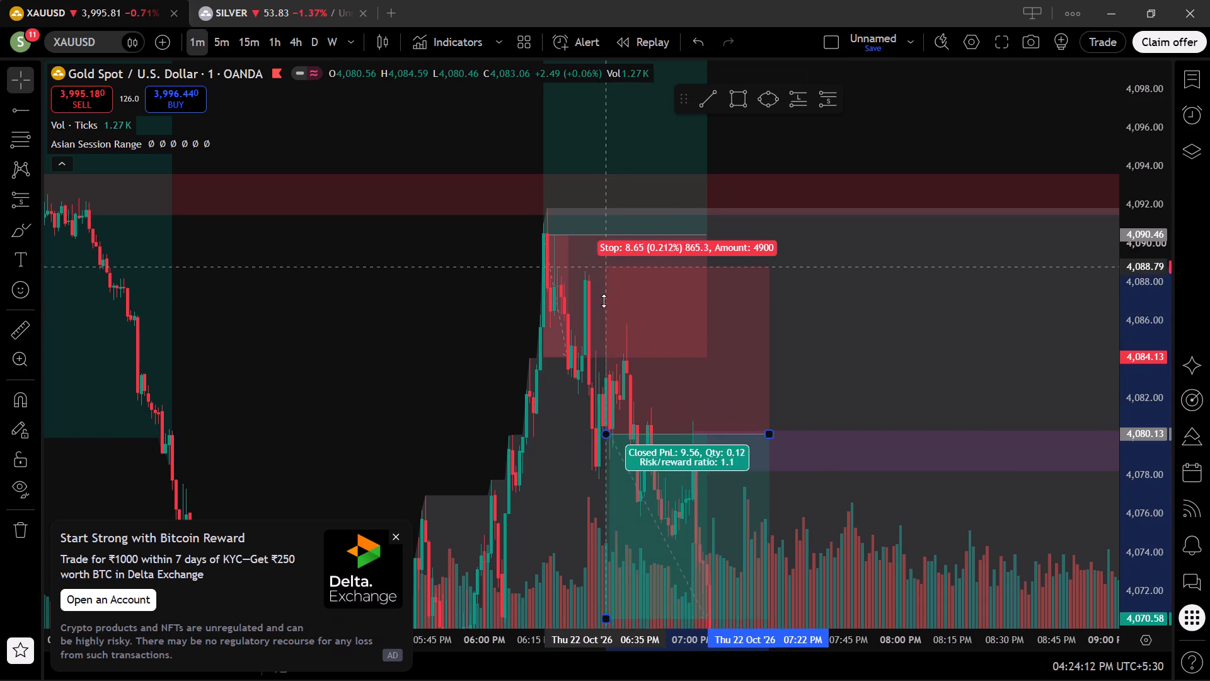
{"action": "left_click_drag", "start_coordinate": [604, 301], "coordinate": [601, 363]}
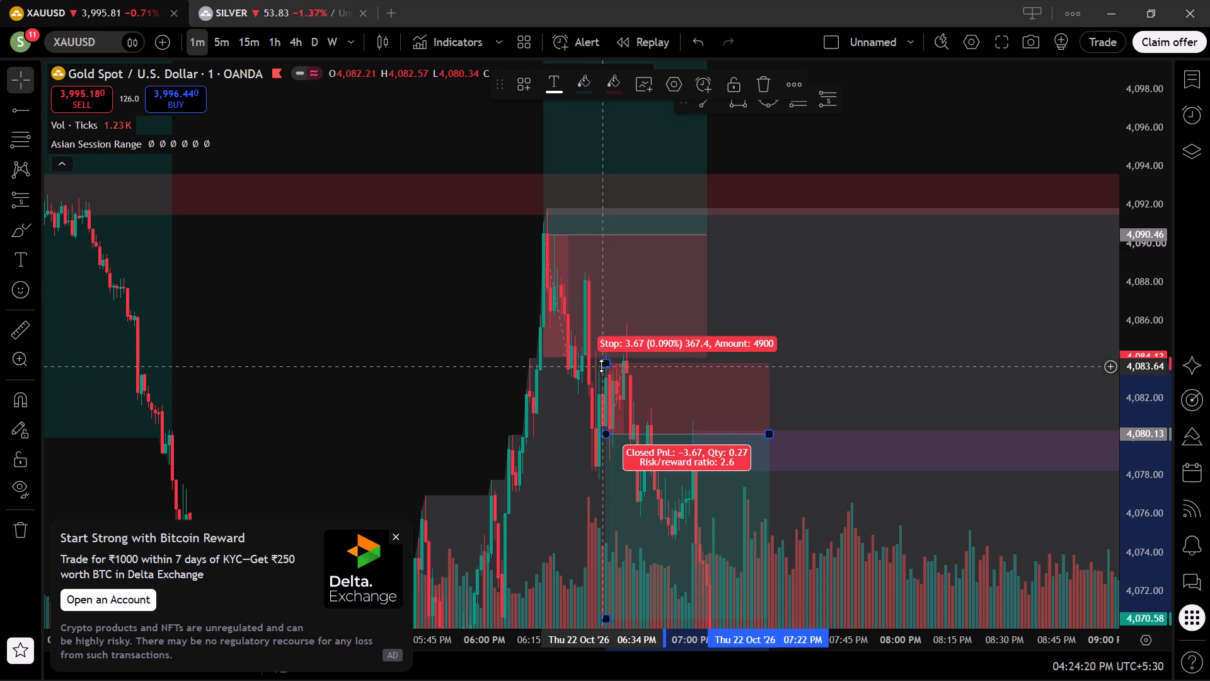
Raise the short position's stop to about 4,088.22, 8.08 above the entry, for a risk/reward ratio of about 1.18.
{"action": "left_click_drag", "start_coordinate": [606, 359], "coordinate": [606, 357]}
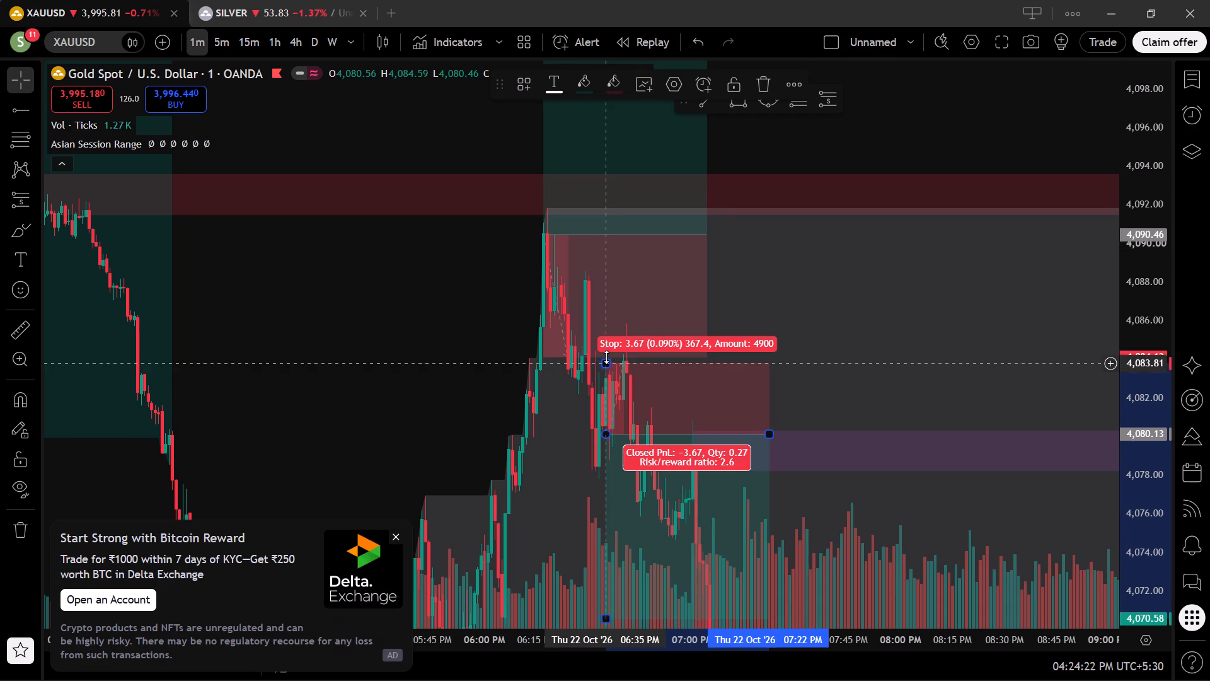
{"action": "left_click_drag", "start_coordinate": [606, 357], "coordinate": [606, 289]}
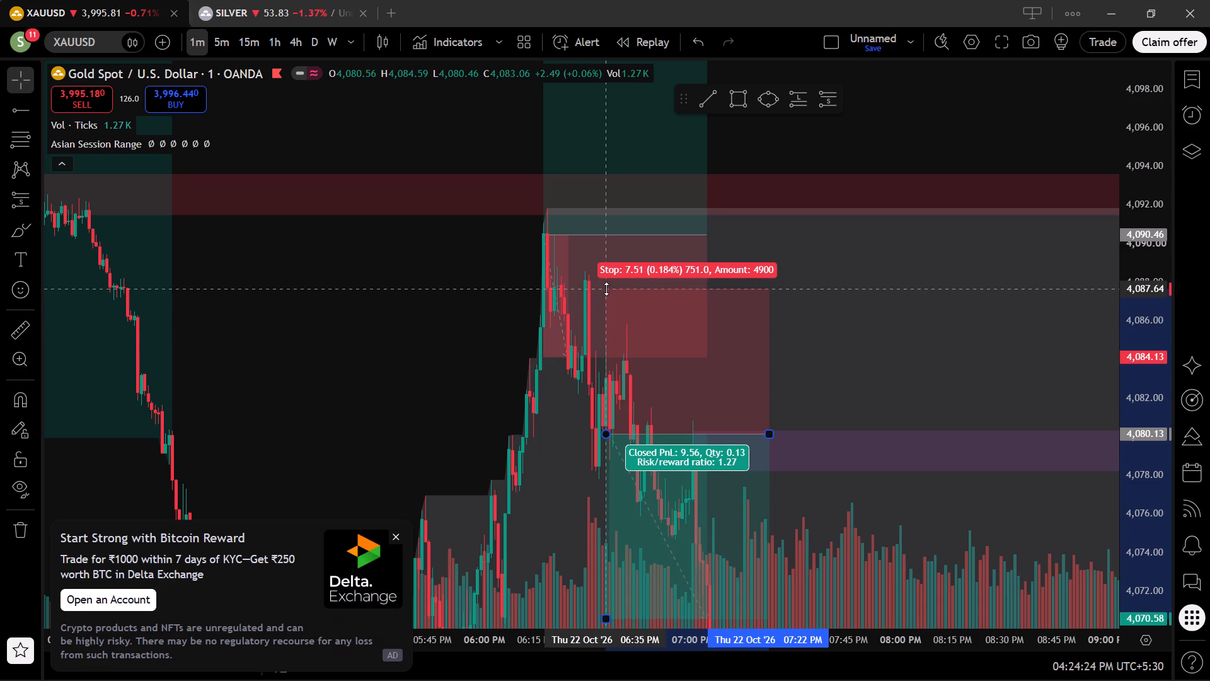
{"action": "left_click_drag", "start_coordinate": [606, 289], "coordinate": [609, 277]}
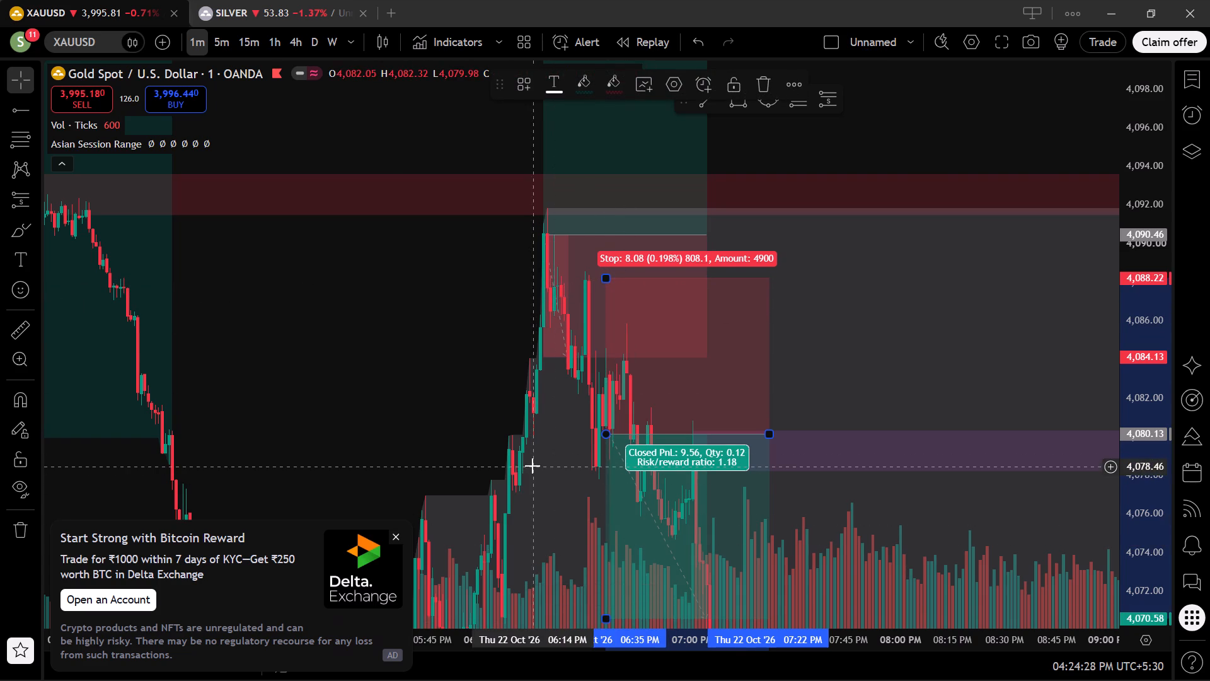
Adjust the short position's target to about 4,078.50, 1.63 below the entry, for a risk/reward ratio of about 0.2.
{"action": "left_click_drag", "start_coordinate": [533, 466], "coordinate": [433, 281]}
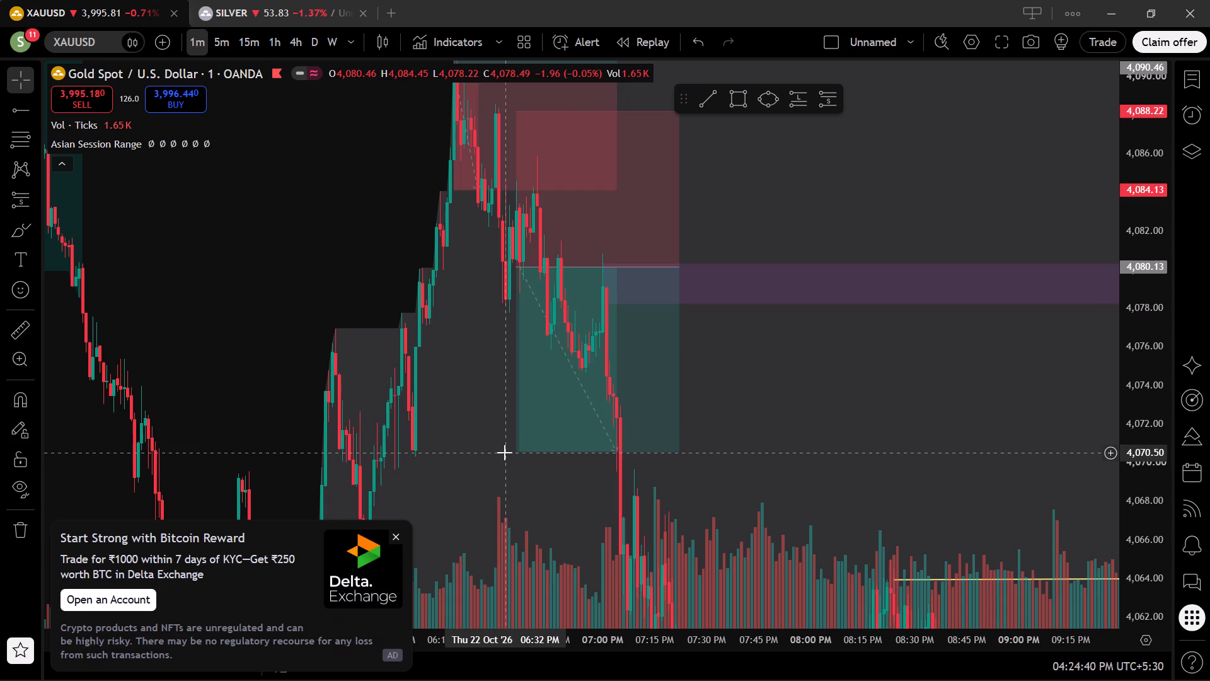
{"action": "left_click_drag", "start_coordinate": [515, 453], "coordinate": [533, 364]}
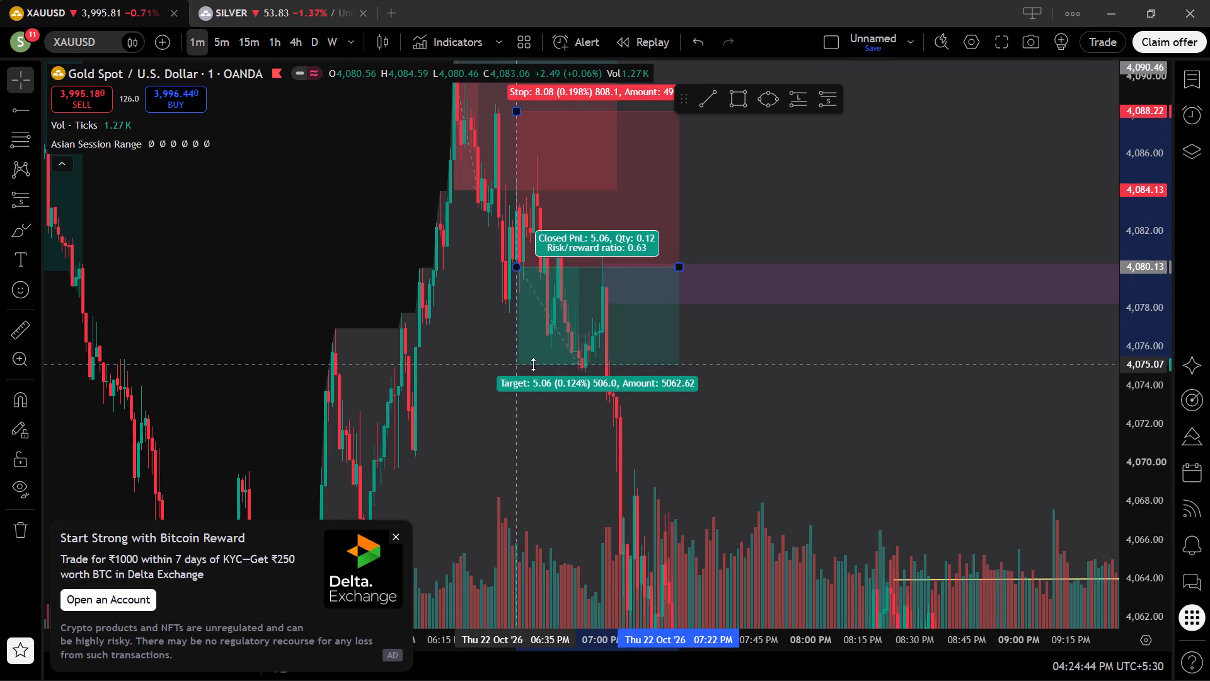
{"action": "left_click_drag", "start_coordinate": [533, 364], "coordinate": [573, 491]}
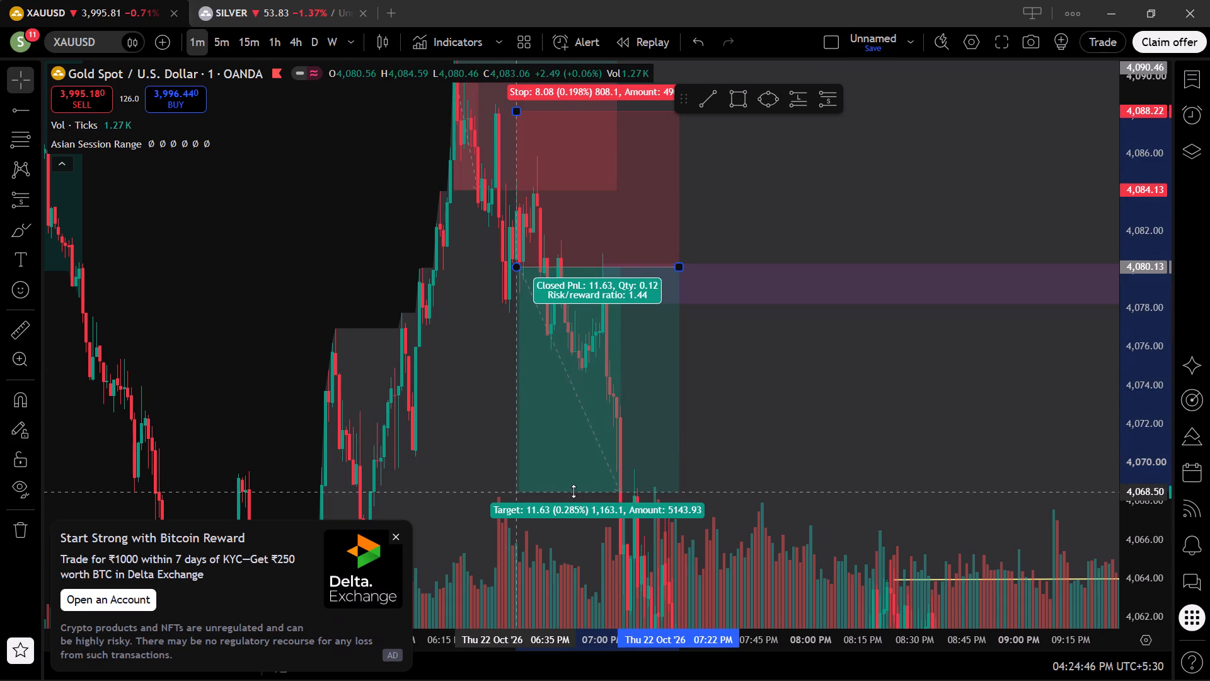
{"action": "left_click_drag", "start_coordinate": [573, 491], "coordinate": [592, 458]}
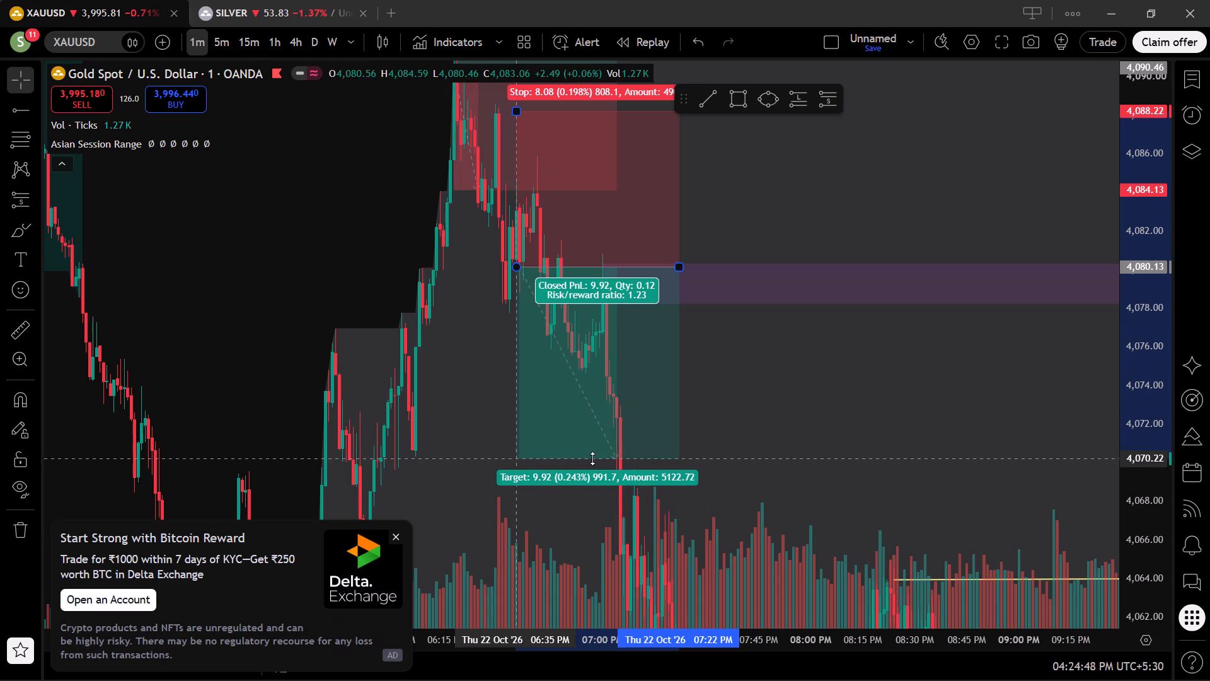
{"action": "left_click_drag", "start_coordinate": [592, 458], "coordinate": [603, 445]}
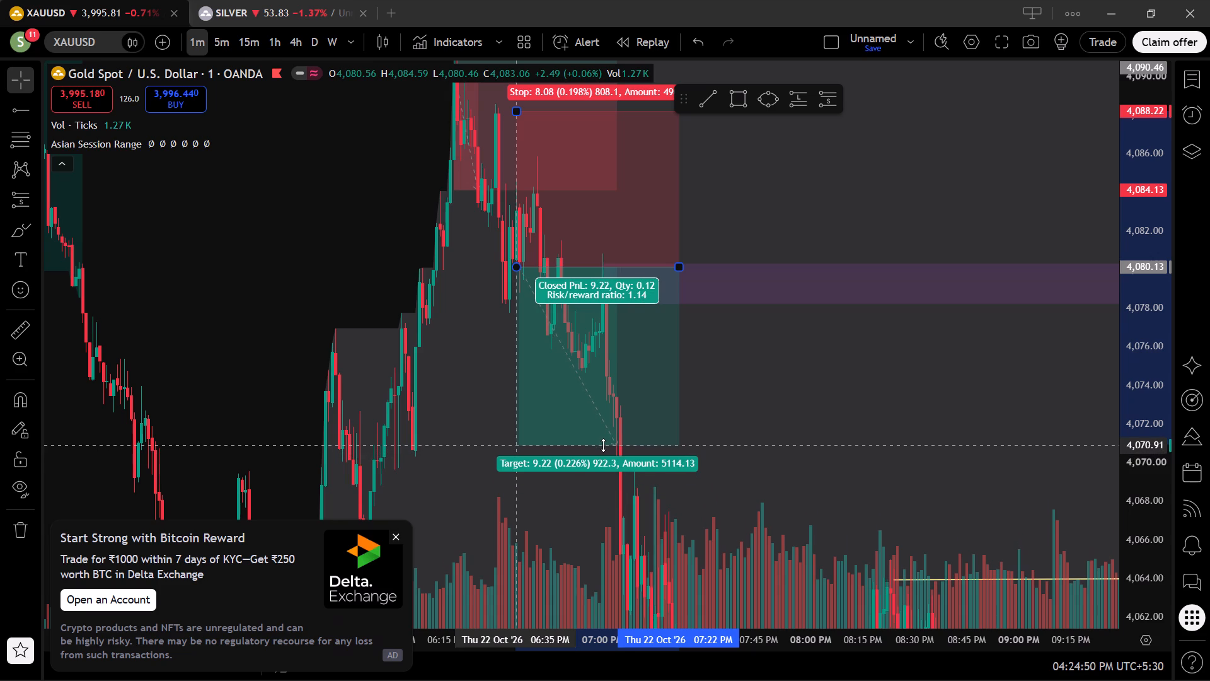
{"action": "left_click_drag", "start_coordinate": [603, 445], "coordinate": [602, 330]}
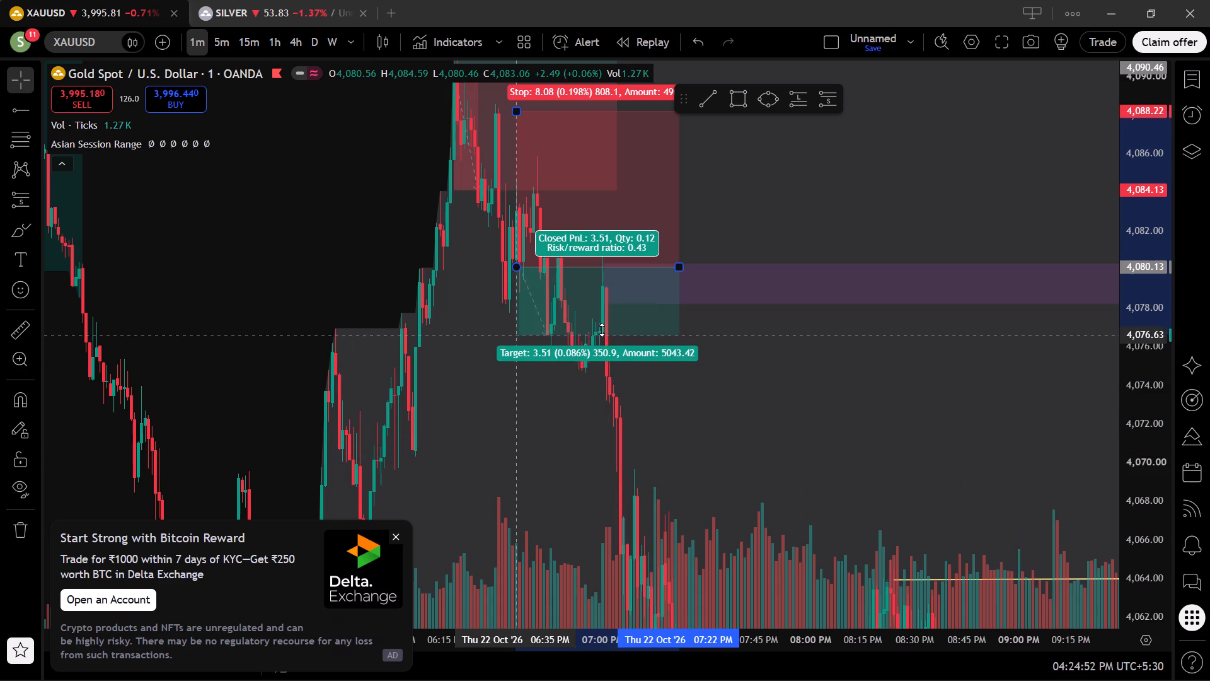
{"action": "left_click_drag", "start_coordinate": [602, 330], "coordinate": [611, 293]}
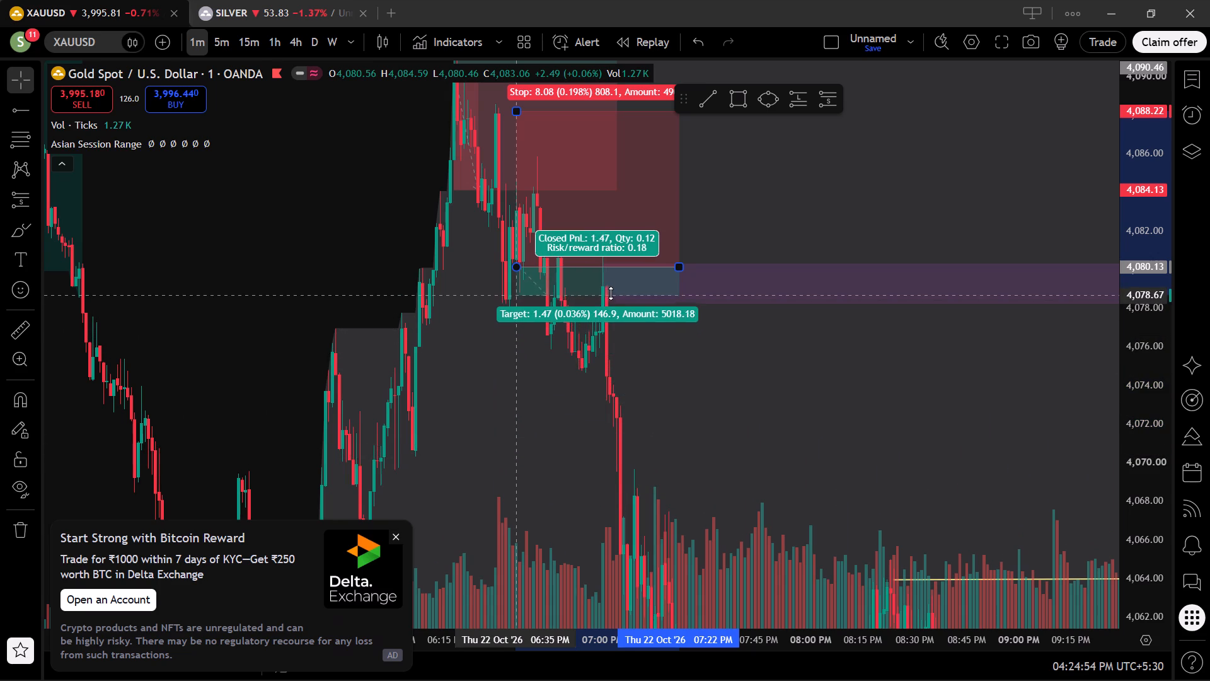
{"action": "left_click_drag", "start_coordinate": [611, 293], "coordinate": [613, 298]}
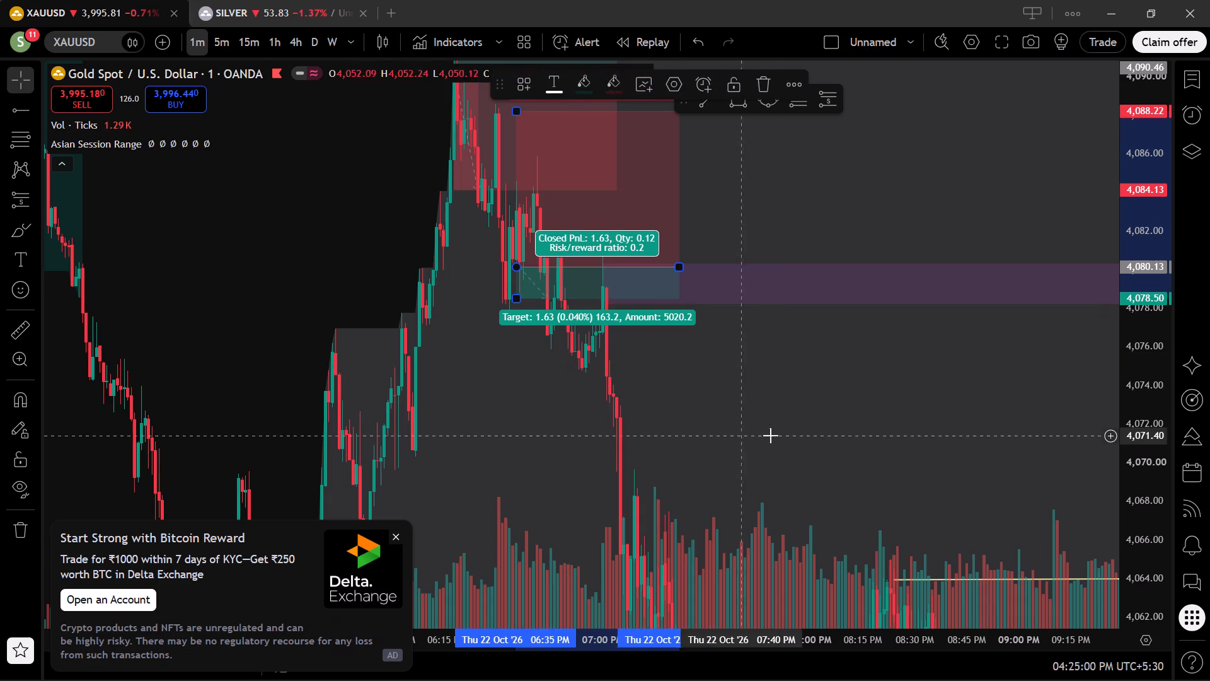
Add a long position at about 07:09 PM on 22 October with entry about 4,068.18 and stop about 11.51 below it.
{"action": "left_click_drag", "start_coordinate": [775, 436], "coordinate": [685, 304]}
{"action": "left_click_drag", "start_coordinate": [723, 376], "coordinate": [636, 253]}
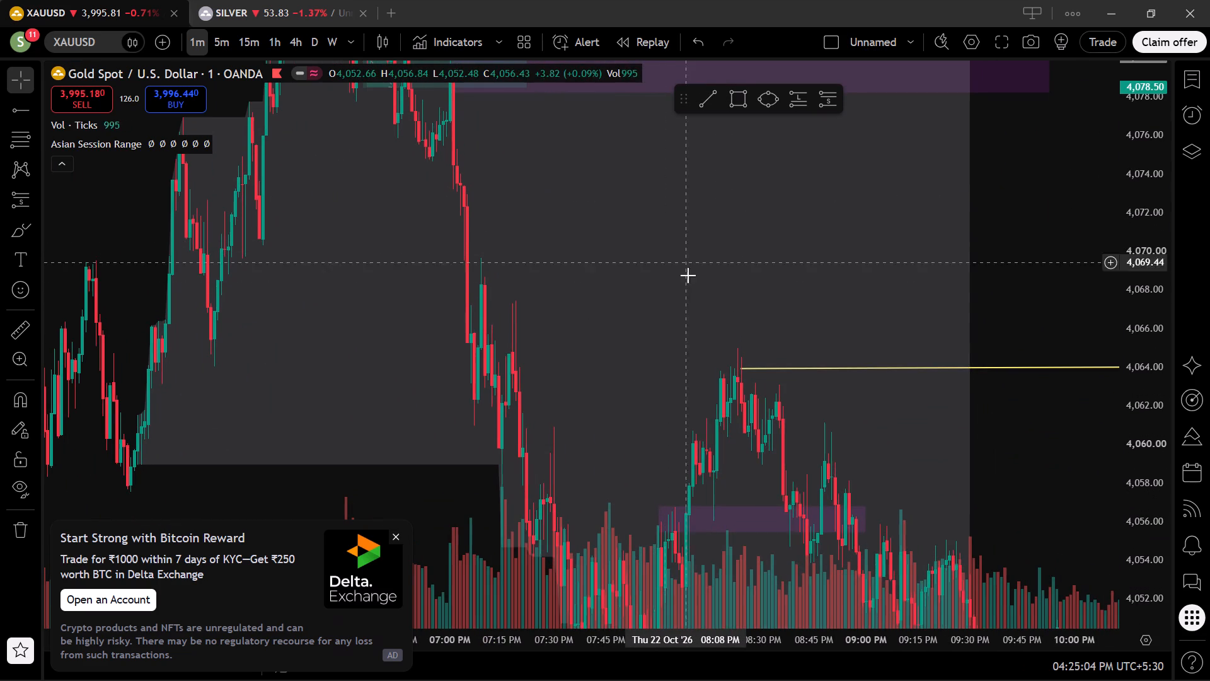
{"action": "left_click_drag", "start_coordinate": [637, 330], "coordinate": [665, 175]}
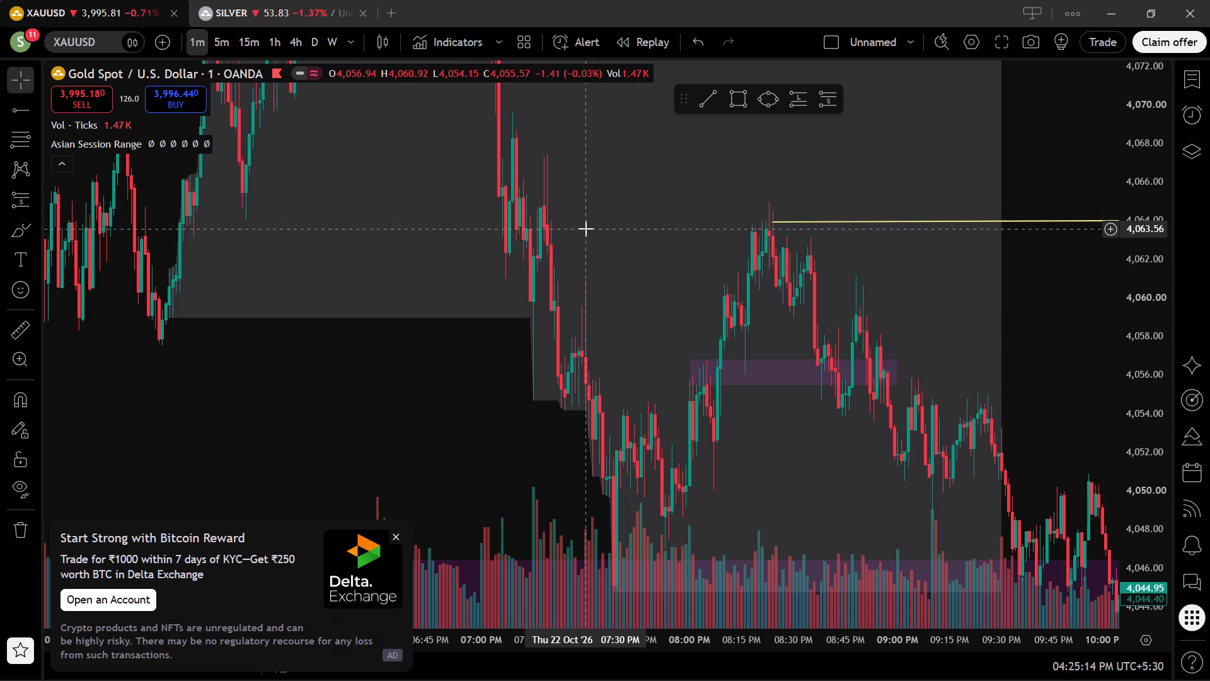
{"action": "left_click_drag", "start_coordinate": [455, 347], "coordinate": [288, 314]}
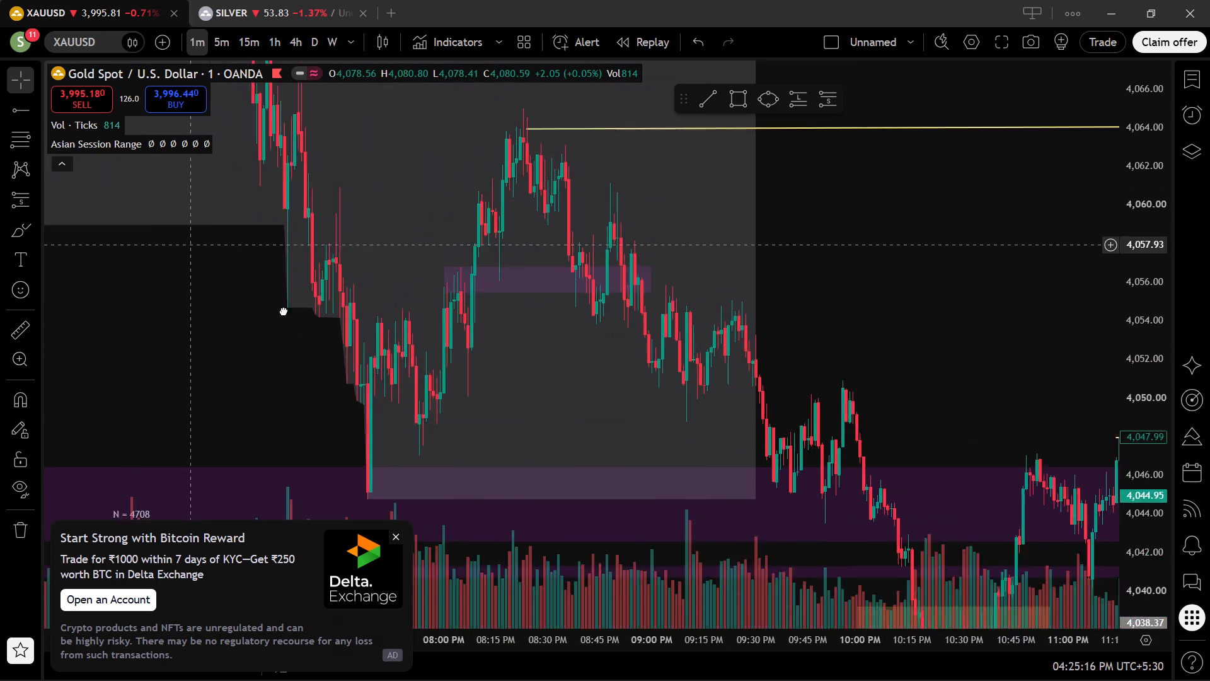
{"action": "left_click_drag", "start_coordinate": [288, 314], "coordinate": [526, 488]}
{"action": "left_click_drag", "start_coordinate": [433, 243], "coordinate": [403, 393]}
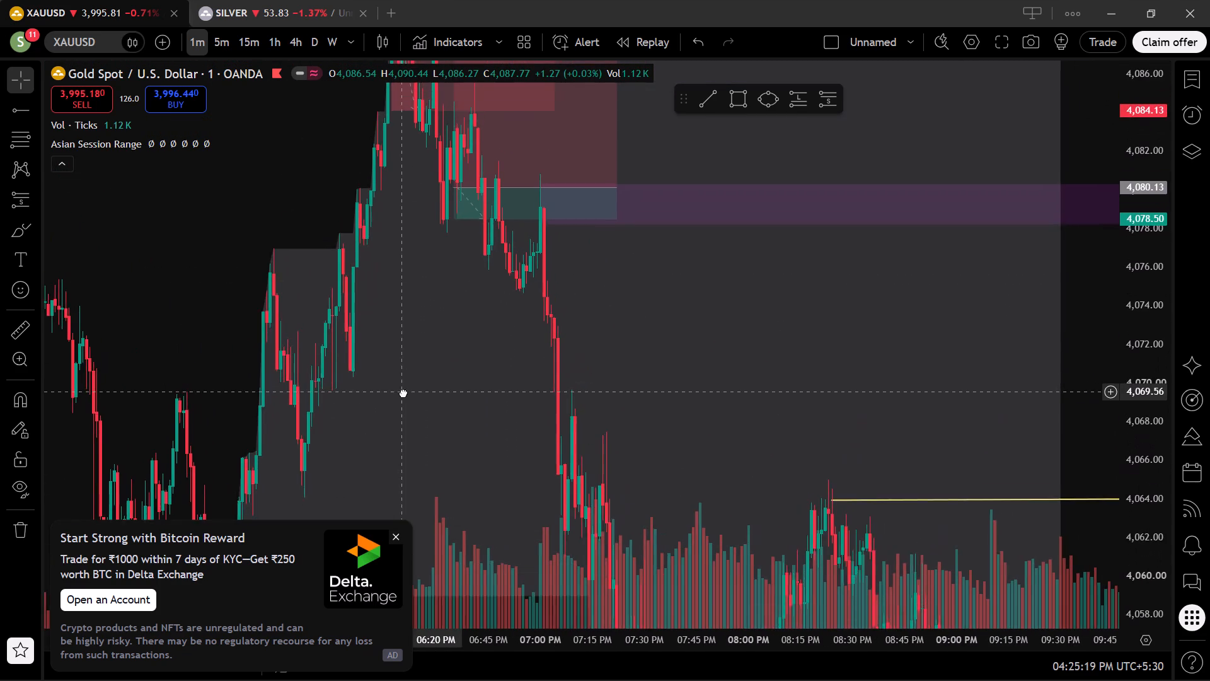
{"action": "left_click_drag", "start_coordinate": [403, 393], "coordinate": [262, 339]}
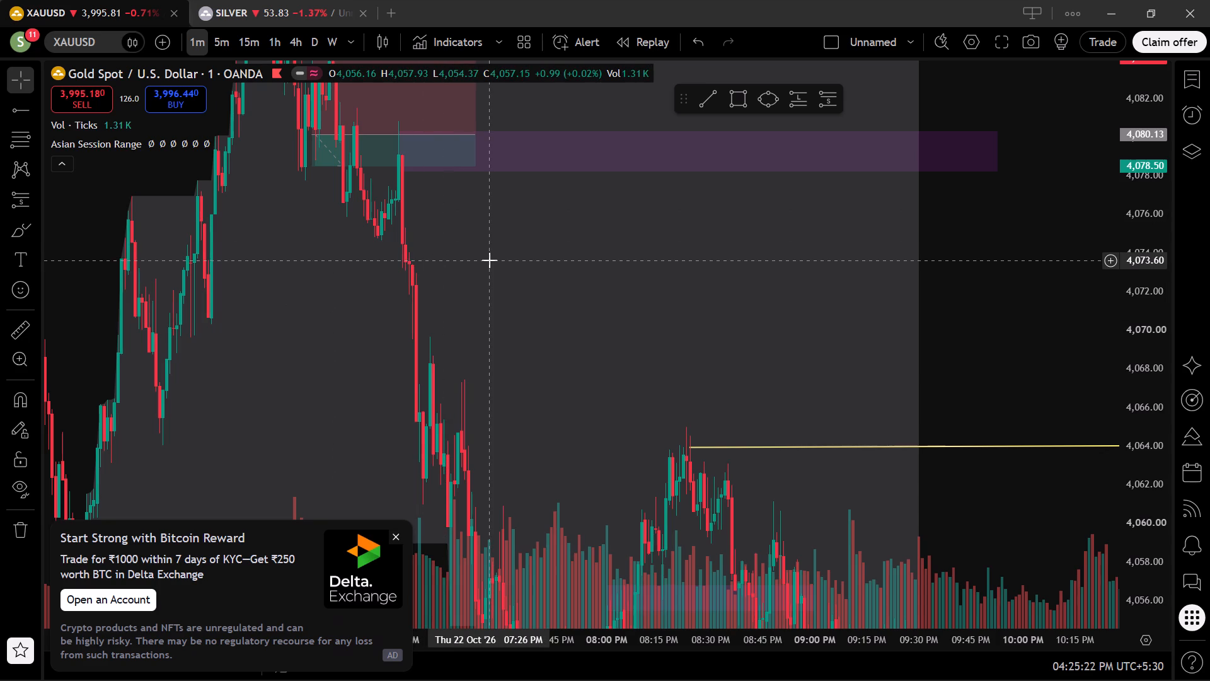
{"action": "left_click_drag", "start_coordinate": [530, 278], "coordinate": [455, 95]}
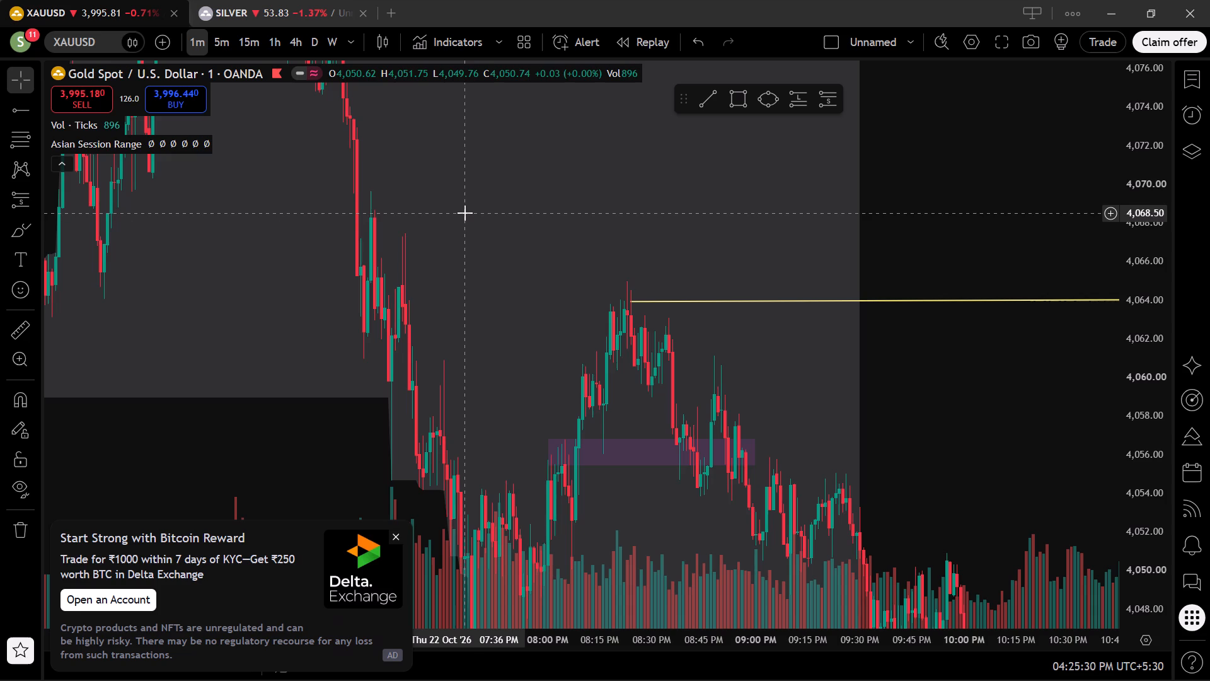
{"action": "left_click", "coordinate": [805, 102]}
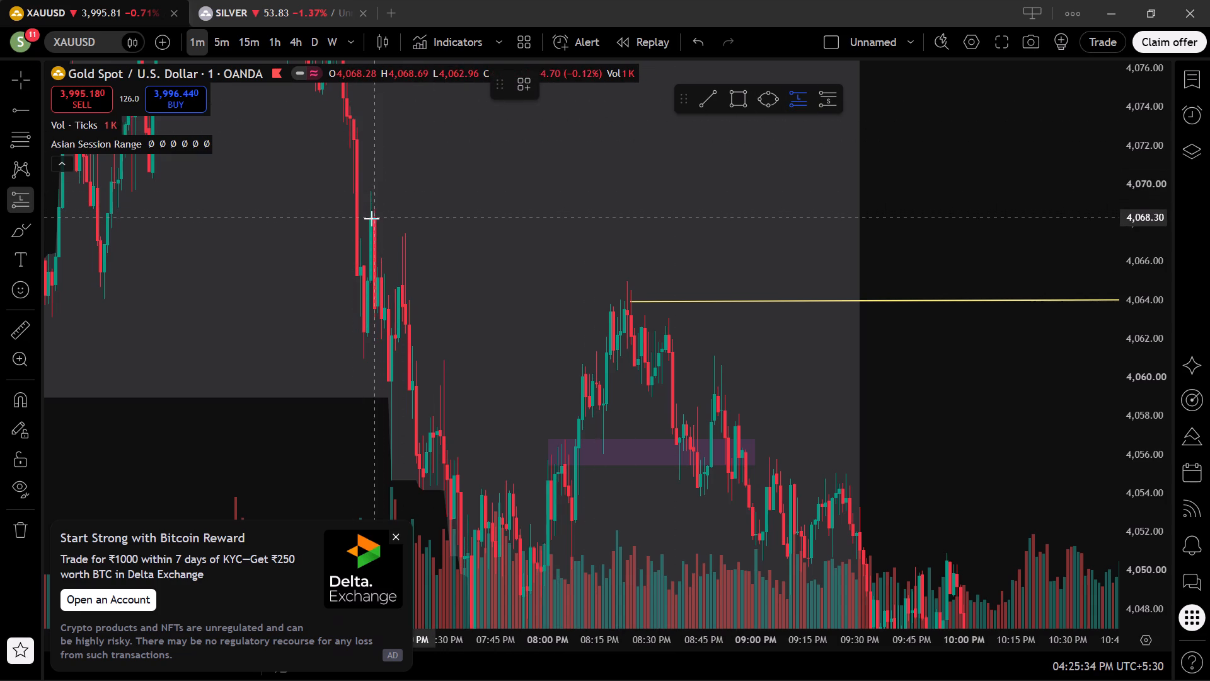
{"action": "left_click", "coordinate": [371, 219]}
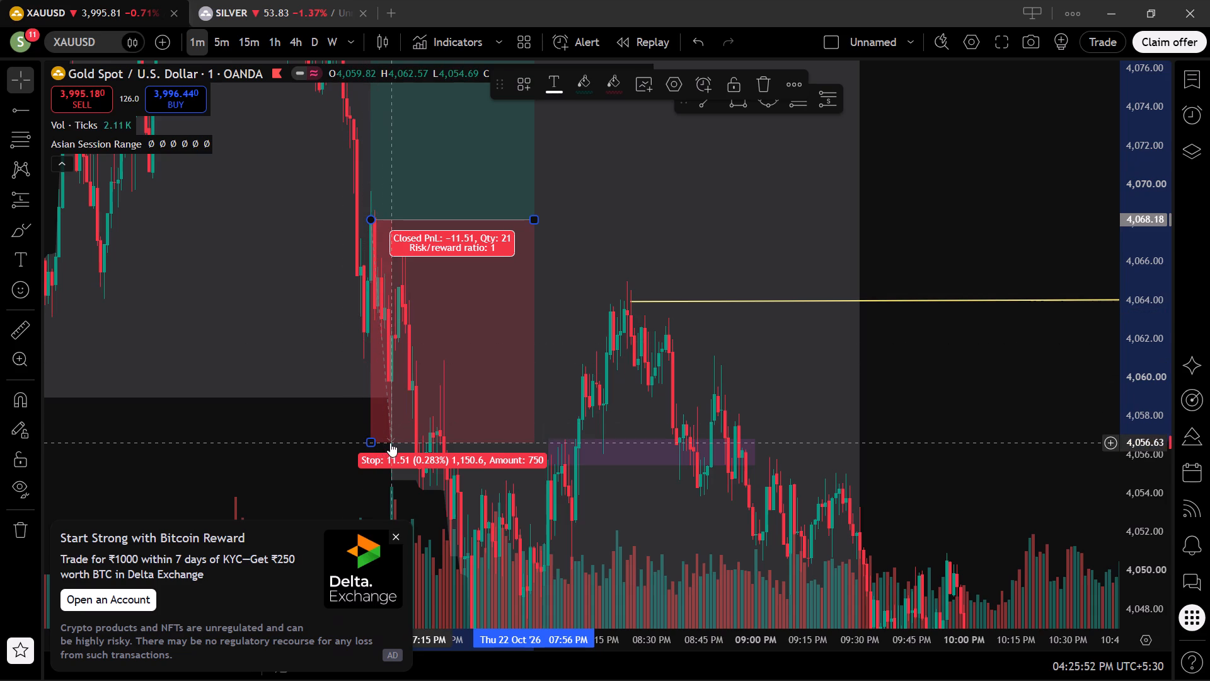
Raise the 07:09 PM long position's stop to about 4,061.08, 7.10 below the entry, for a risk/reward ratio of about 1.62.
{"action": "left_click_drag", "start_coordinate": [372, 445], "coordinate": [372, 406]}
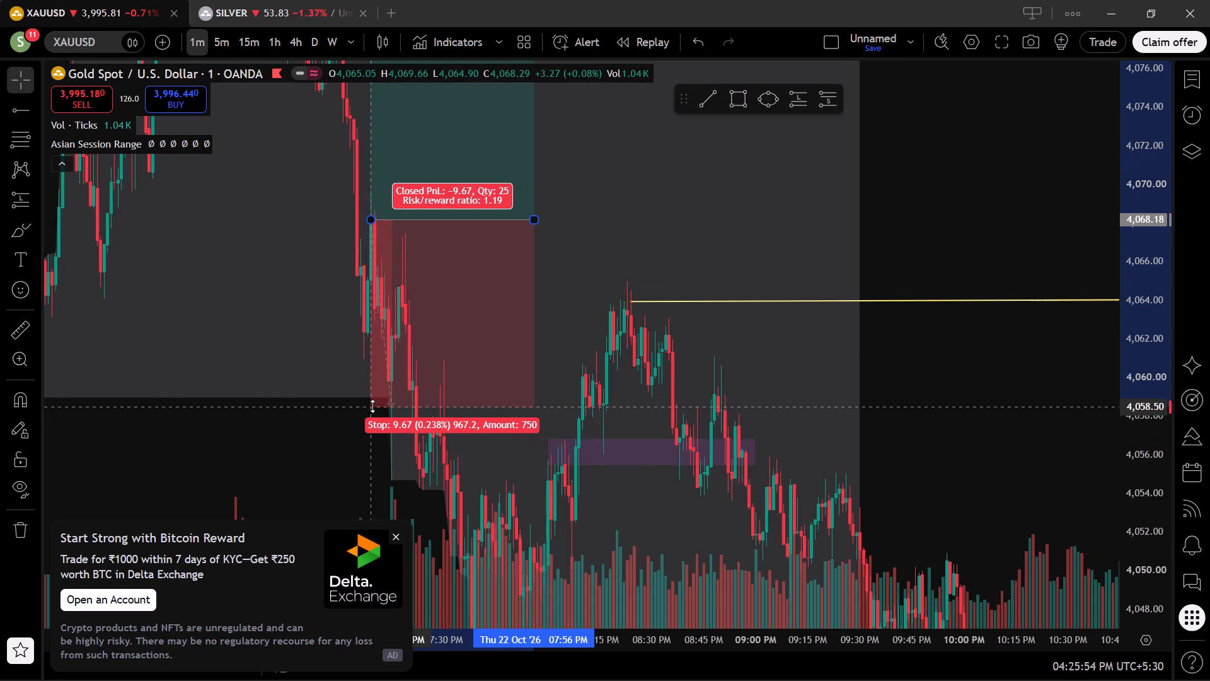
{"action": "left_click_drag", "start_coordinate": [372, 406], "coordinate": [372, 375]}
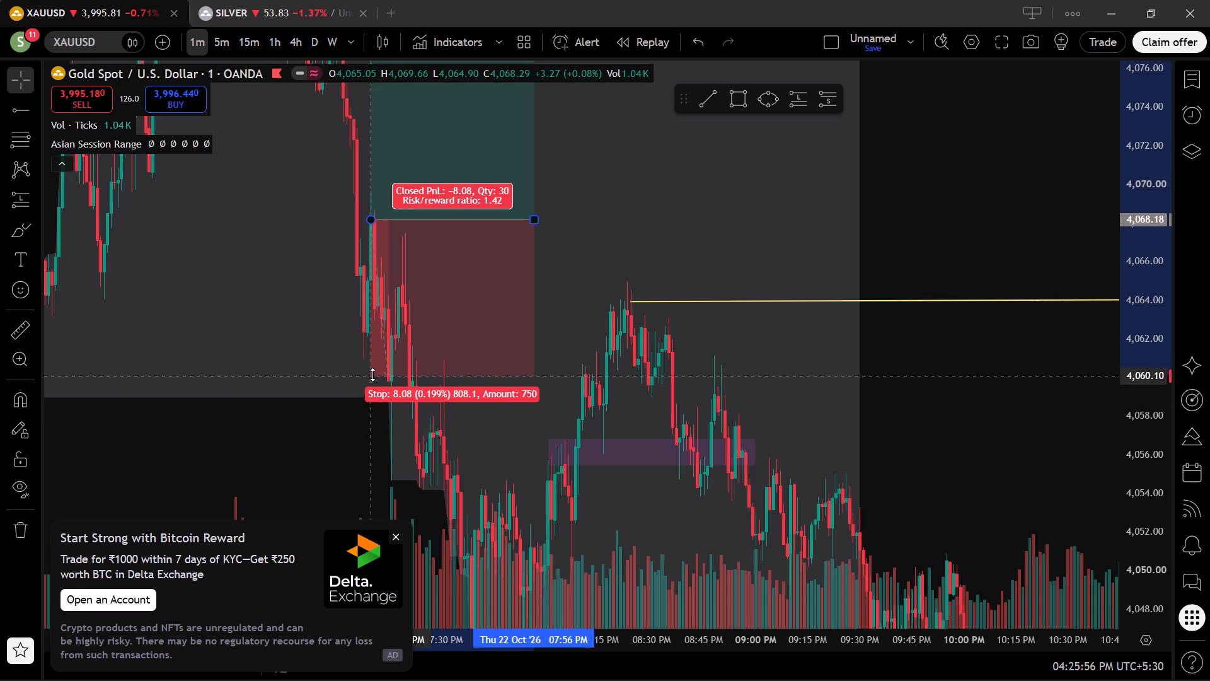
{"action": "left_click_drag", "start_coordinate": [372, 375], "coordinate": [372, 368]}
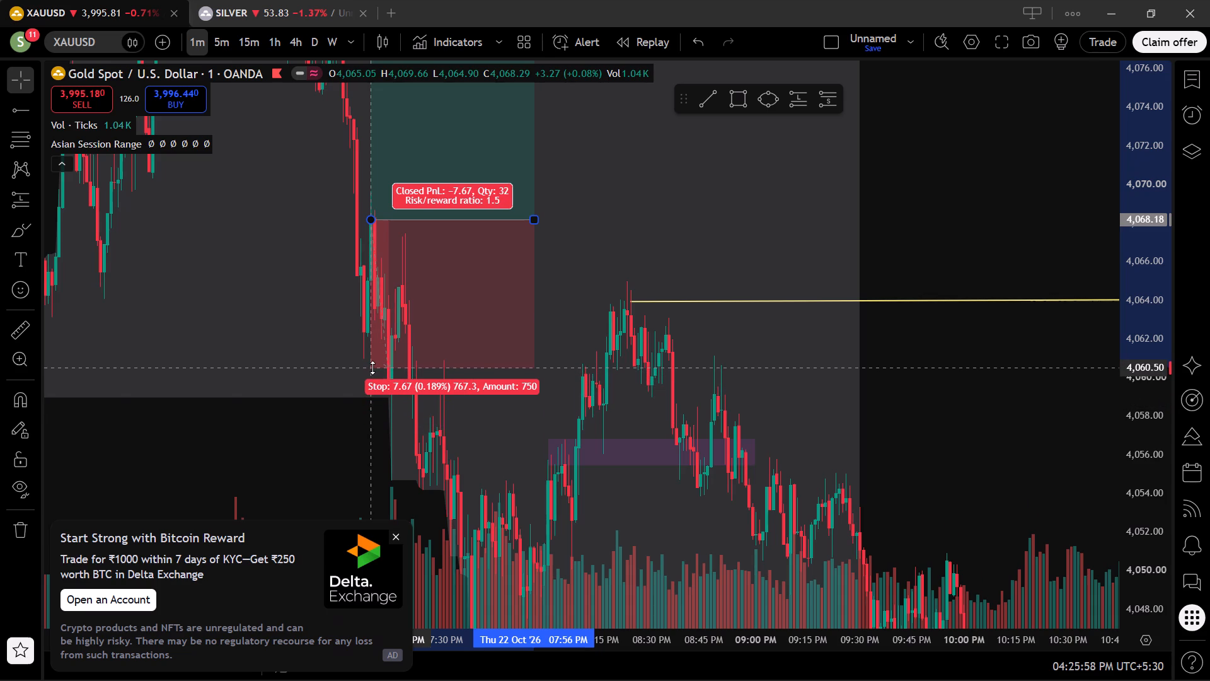
{"action": "left_click_drag", "start_coordinate": [372, 368], "coordinate": [372, 359]}
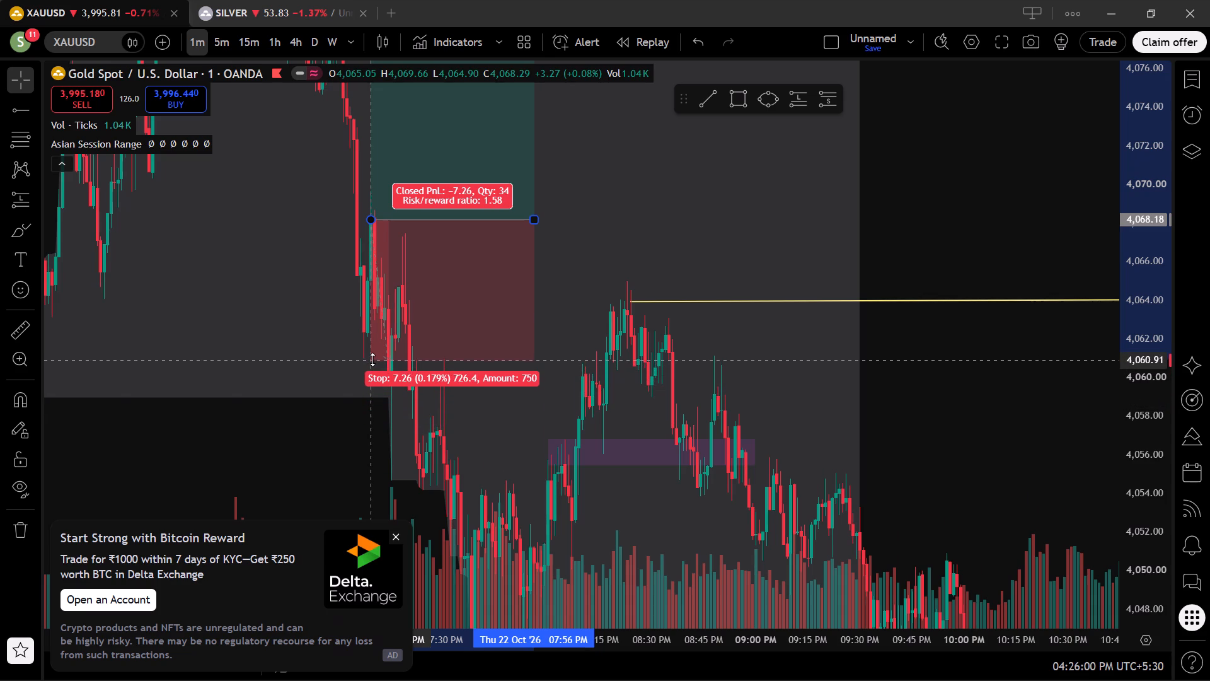
{"action": "left_click_drag", "start_coordinate": [372, 359], "coordinate": [372, 356]}
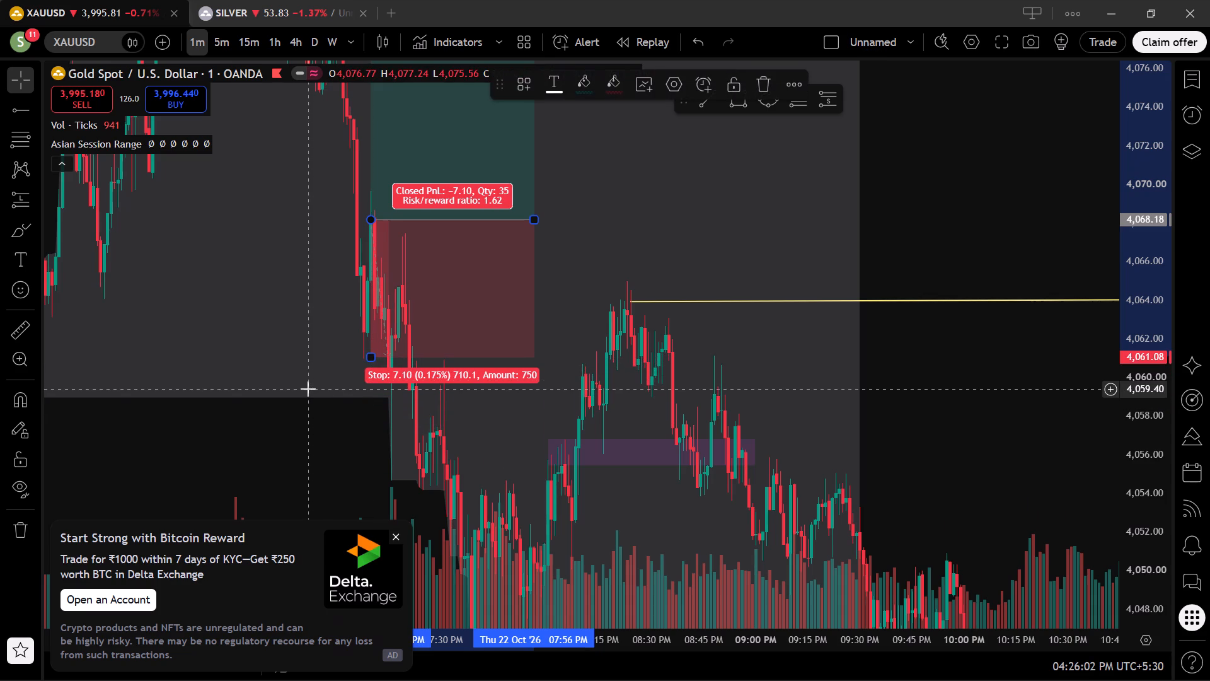
Lower the same long position's target to about 4,075.65, 7.47 above the entry, for a risk/reward ratio of about 1.05.
{"action": "left_click_drag", "start_coordinate": [251, 339], "coordinate": [202, 469]}
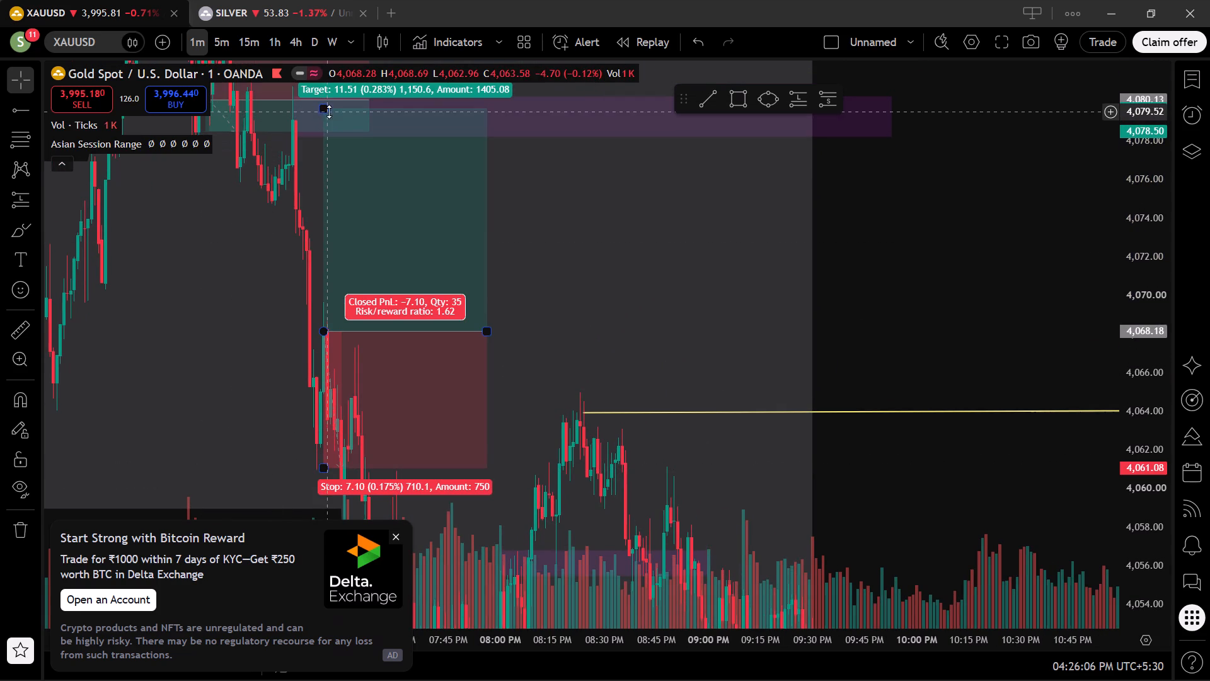
{"action": "left_click_drag", "start_coordinate": [325, 105], "coordinate": [322, 185]}
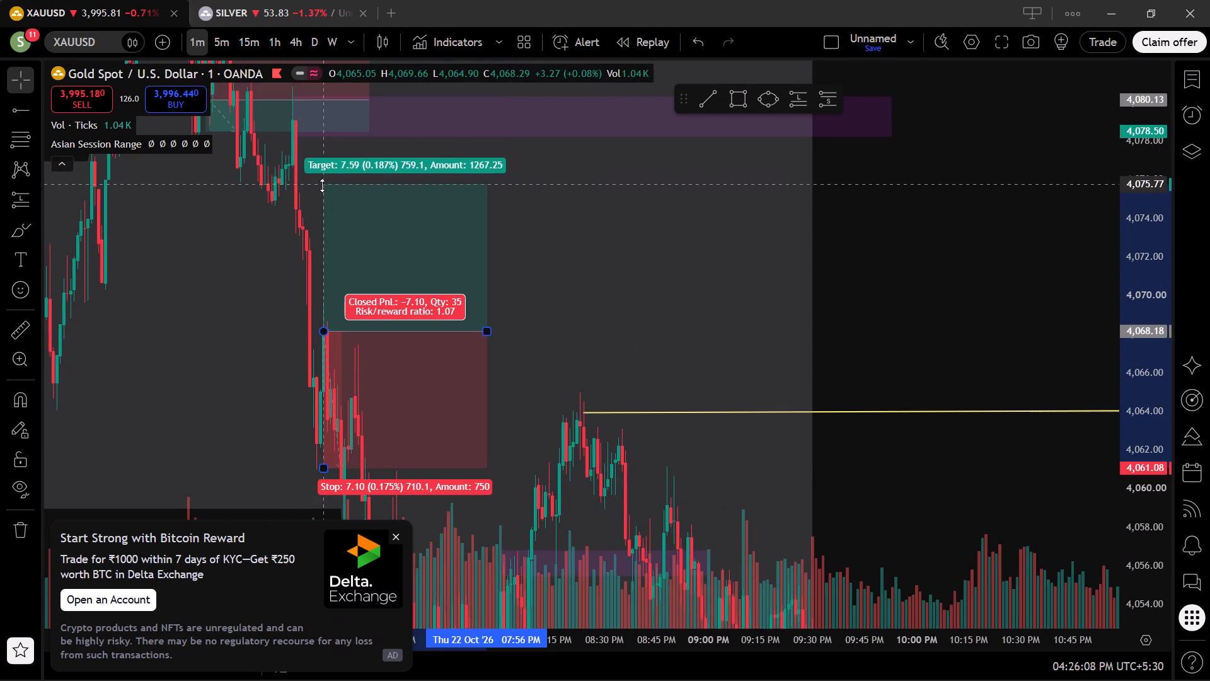
{"action": "left_click_drag", "start_coordinate": [322, 185], "coordinate": [323, 186]}
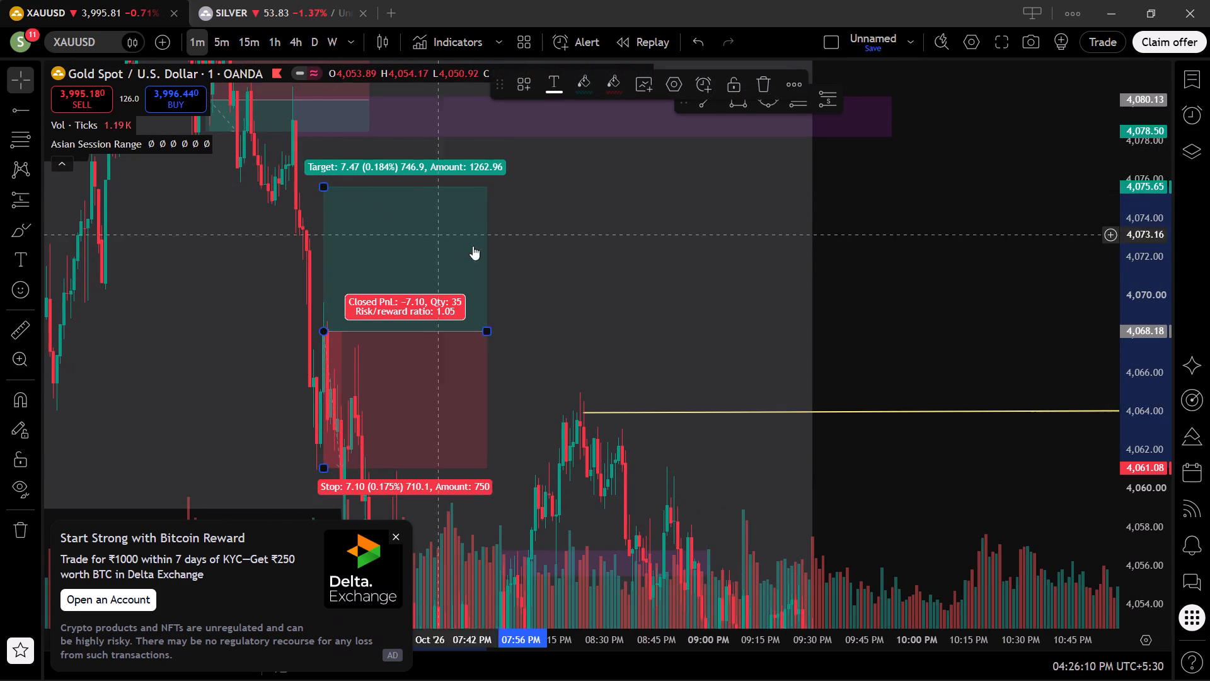
Add a long position at 08:10 PM on 22 October with entry about 4,059.77, stop about 4,048.26 and target about 4,071.28.
{"action": "left_click_drag", "start_coordinate": [627, 270], "coordinate": [531, 151]}
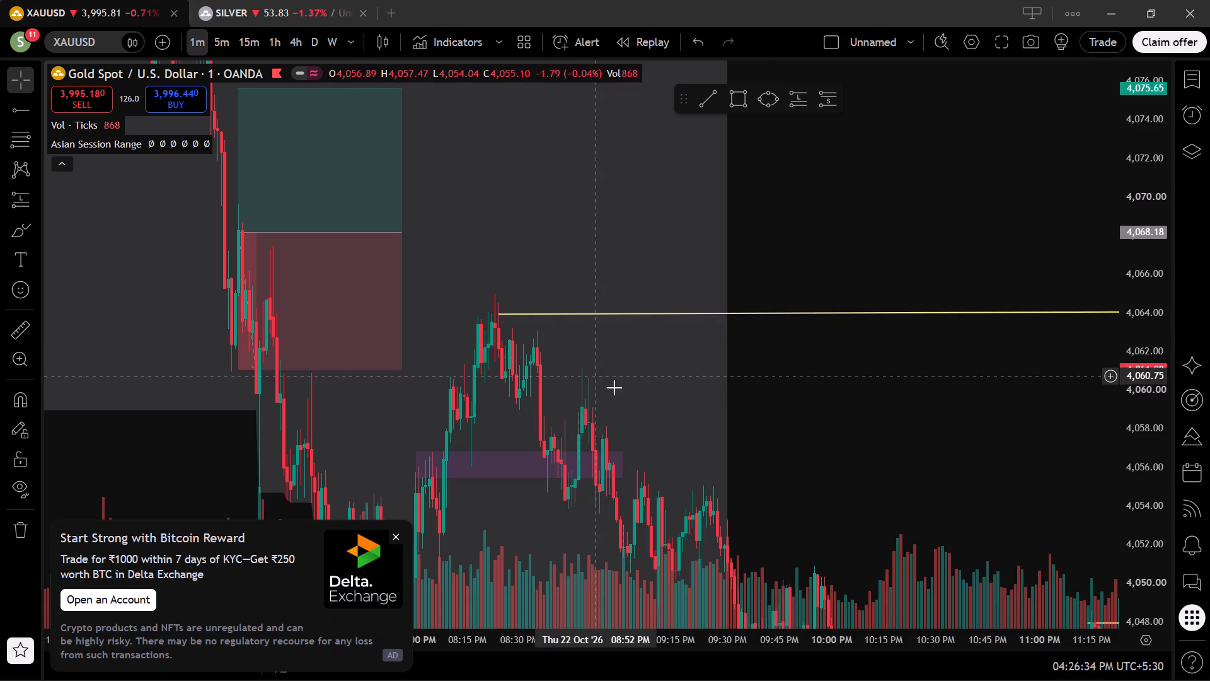
{"action": "left_click_drag", "start_coordinate": [633, 395], "coordinate": [585, 256]}
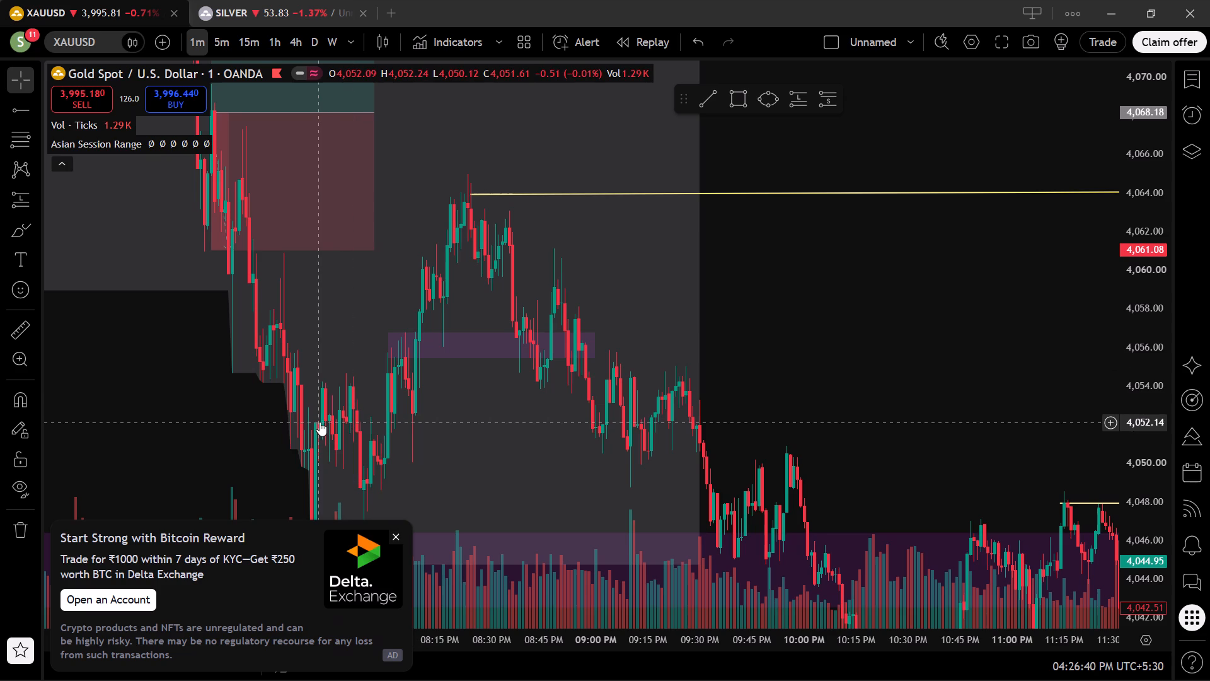
{"action": "left_click_drag", "start_coordinate": [234, 438], "coordinate": [263, 356]}
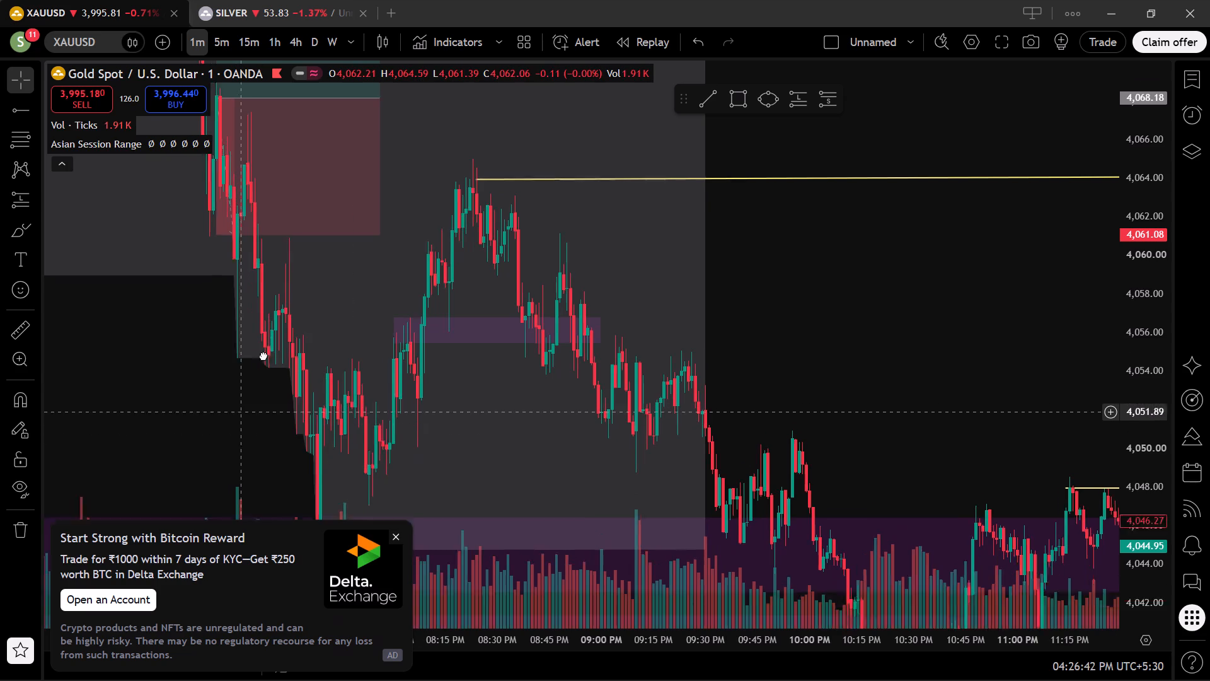
{"action": "left_click_drag", "start_coordinate": [263, 356], "coordinate": [270, 339]}
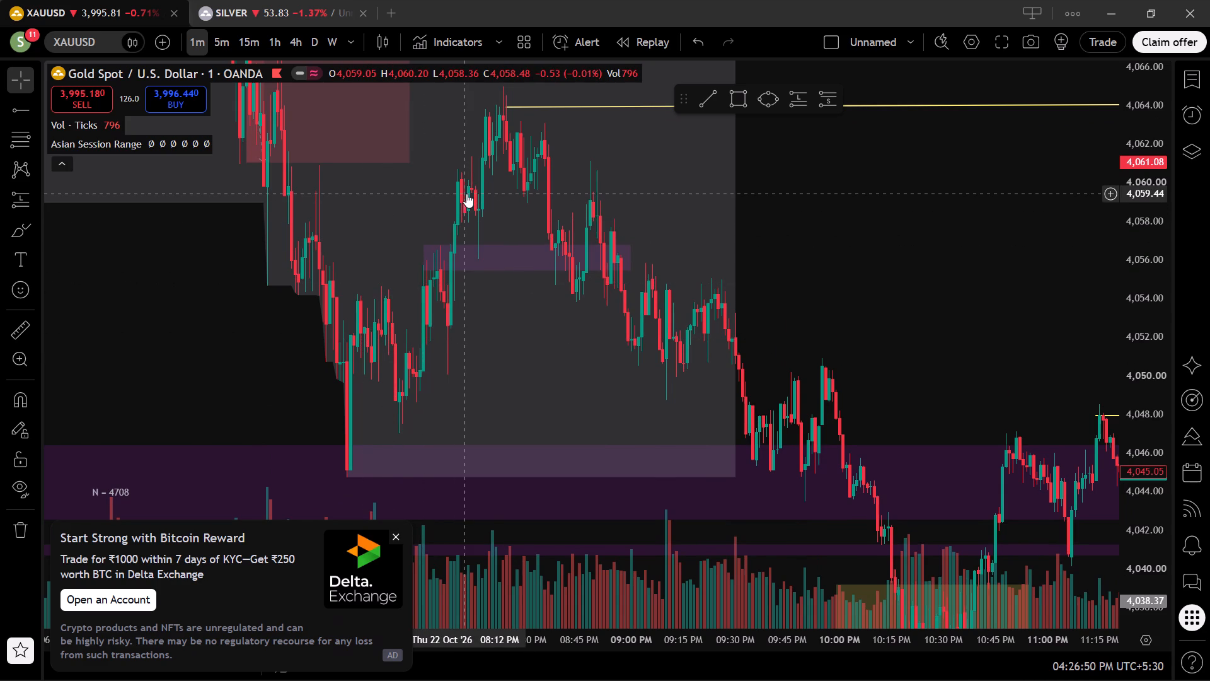
{"action": "left_click_drag", "start_coordinate": [466, 192], "coordinate": [451, 303]}
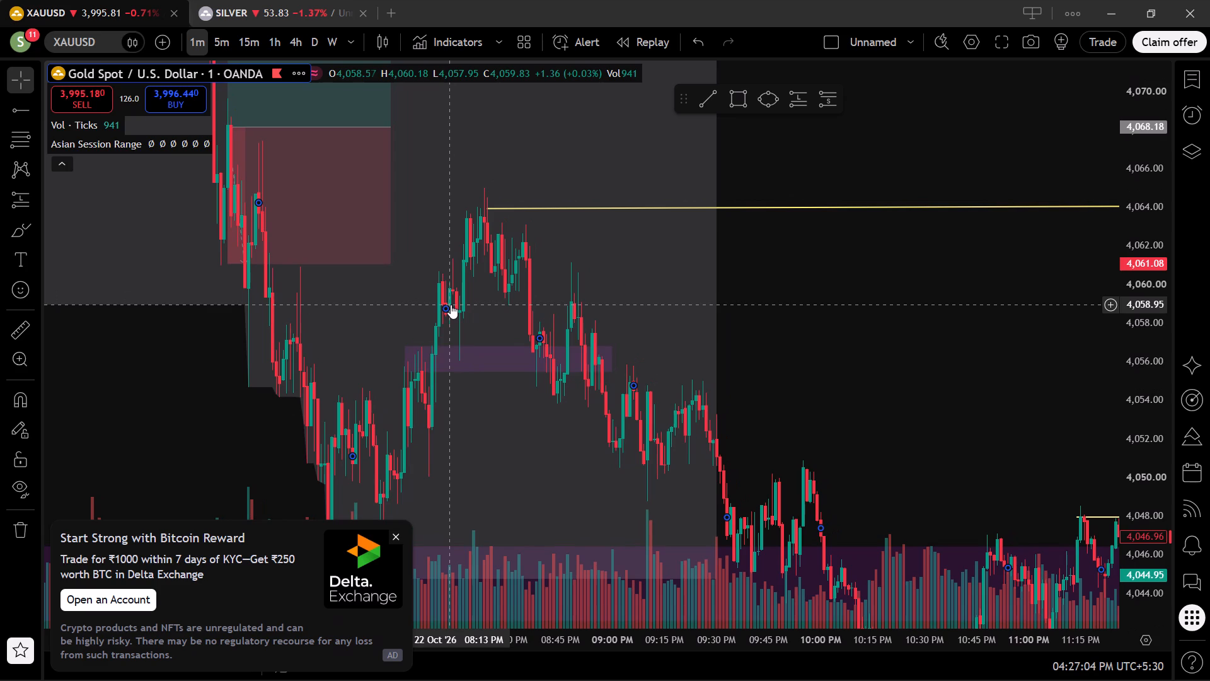
{"action": "left_click", "coordinate": [805, 103]}
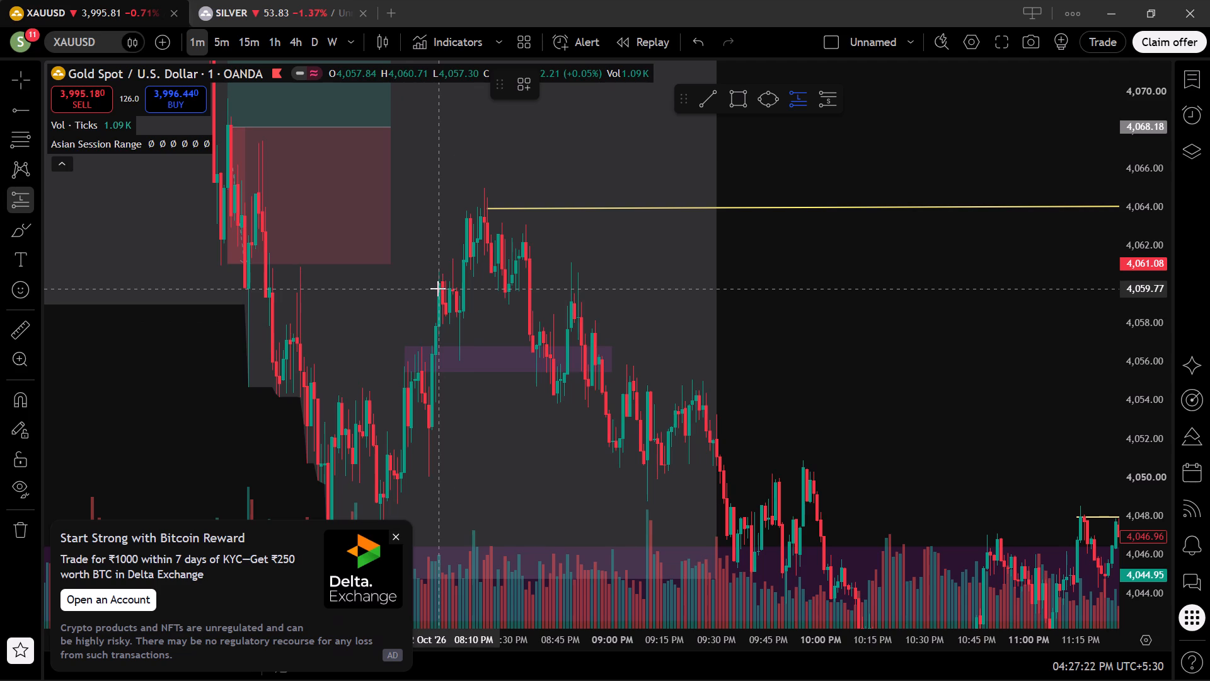
{"action": "left_click", "coordinate": [438, 289]}
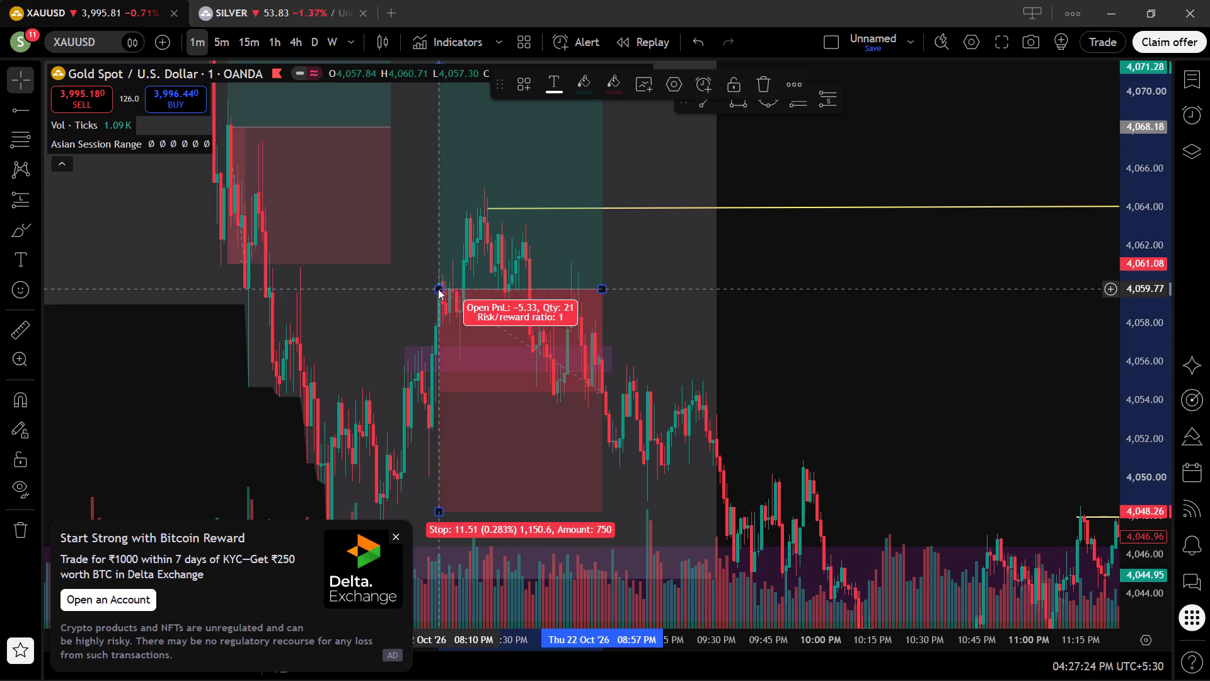
Lower the 08:10 PM long position's target to about 4,066.91, 7.14 above the entry, for a risk/reward ratio of about 0.62.
{"action": "left_click_drag", "start_coordinate": [677, 240], "coordinate": [699, 383]}
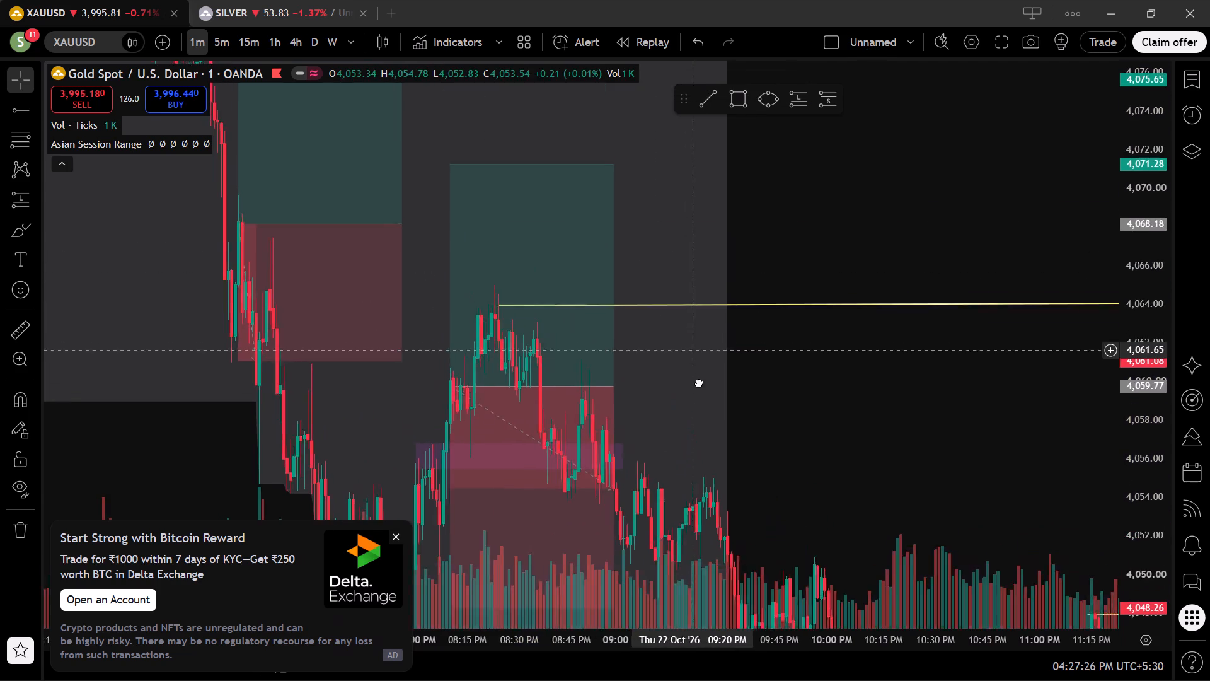
{"action": "left_click_drag", "start_coordinate": [699, 383], "coordinate": [734, 443]}
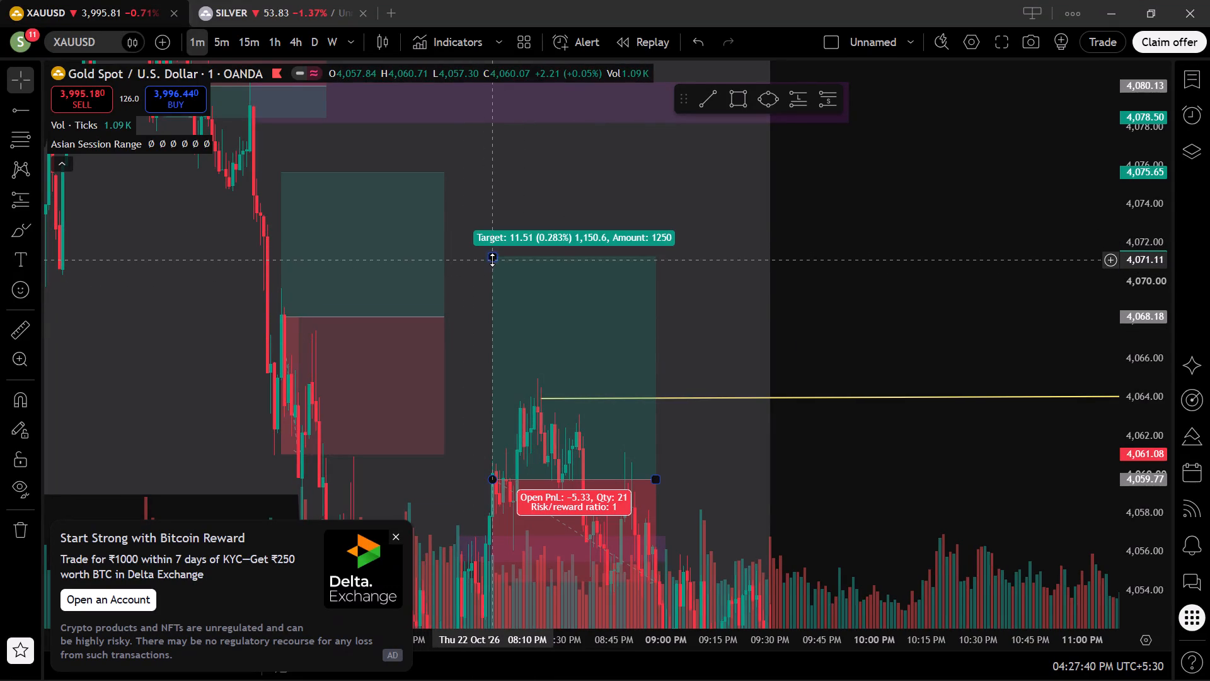
{"action": "left_click_drag", "start_coordinate": [492, 260], "coordinate": [497, 323]}
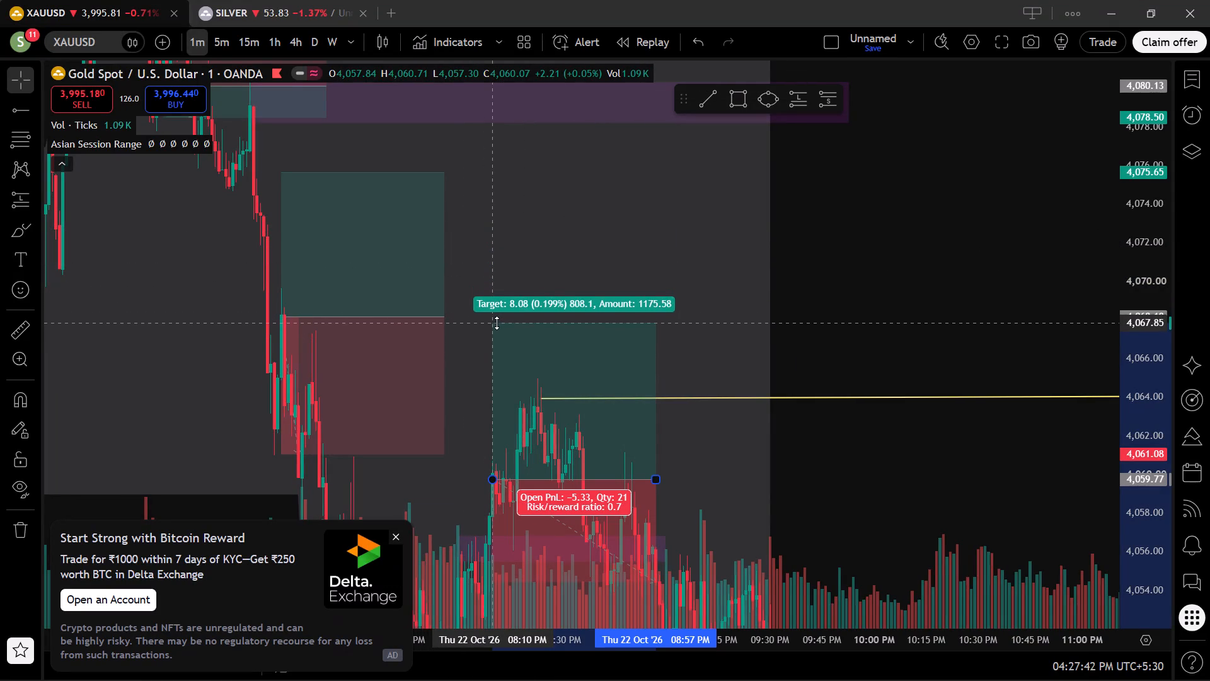
{"action": "left_click_drag", "start_coordinate": [497, 323], "coordinate": [497, 336]}
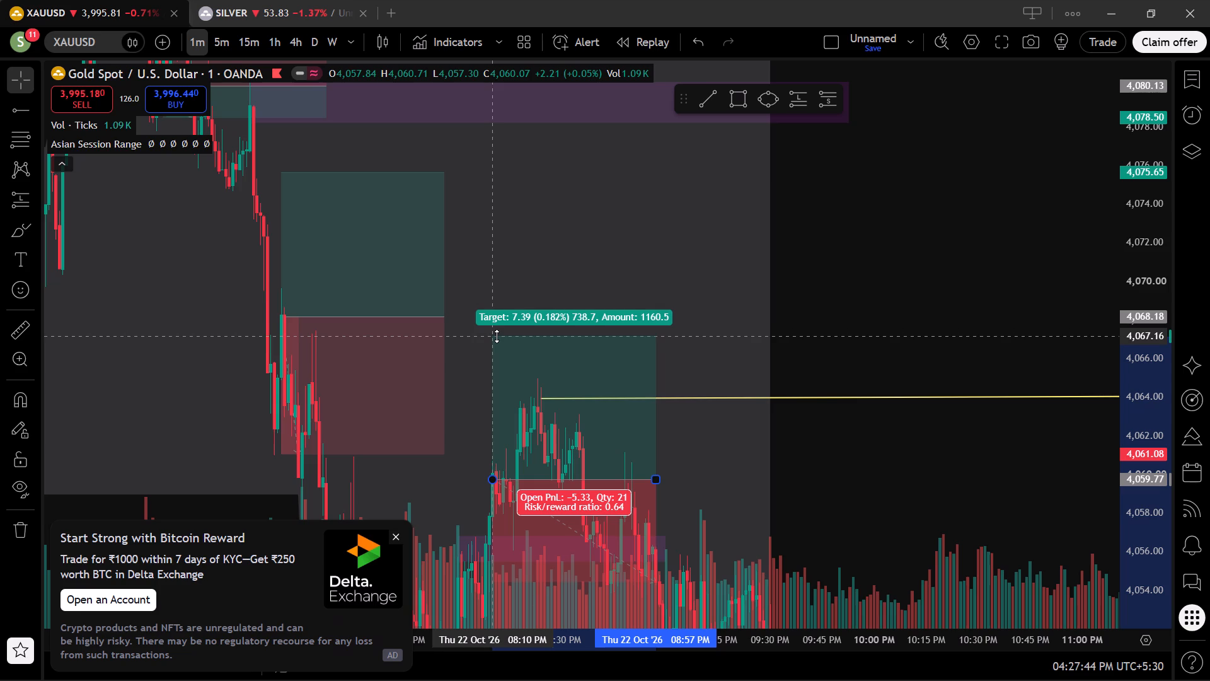
{"action": "left_click_drag", "start_coordinate": [497, 336], "coordinate": [497, 340]}
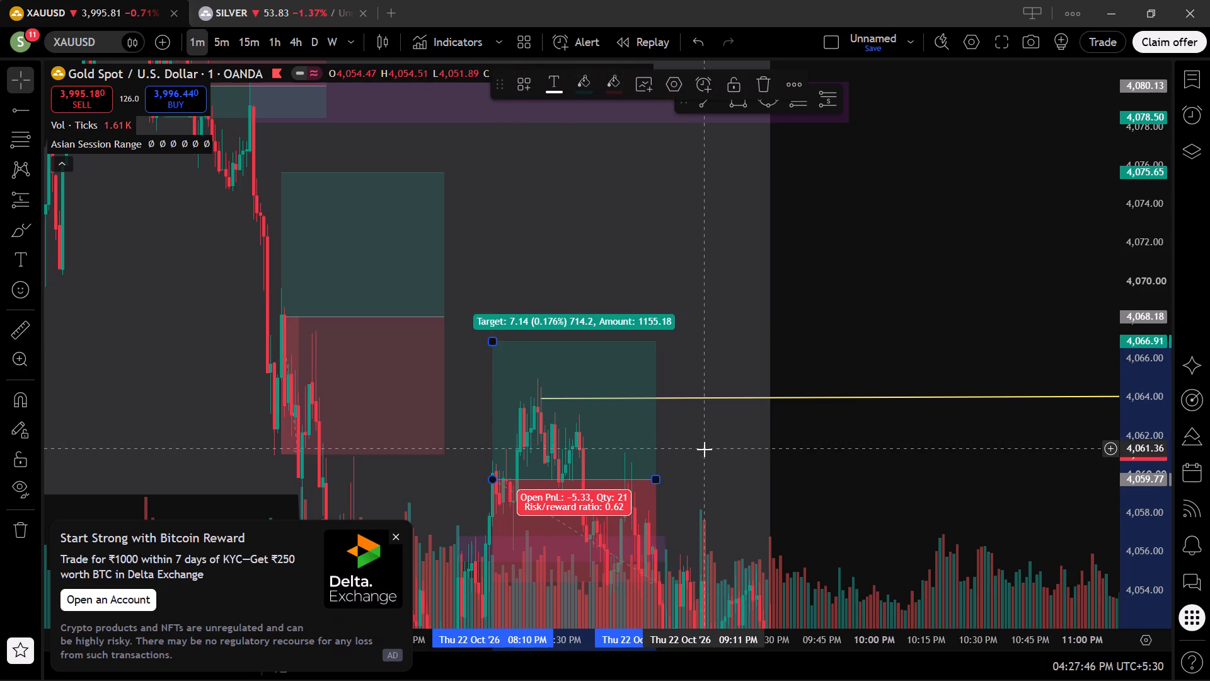
Raise the 08:10 PM long position's stop to about 4,054.42, 5.35 below the entry, for a risk/reward ratio of about 1.34.
{"action": "left_click_drag", "start_coordinate": [717, 485], "coordinate": [661, 330]}
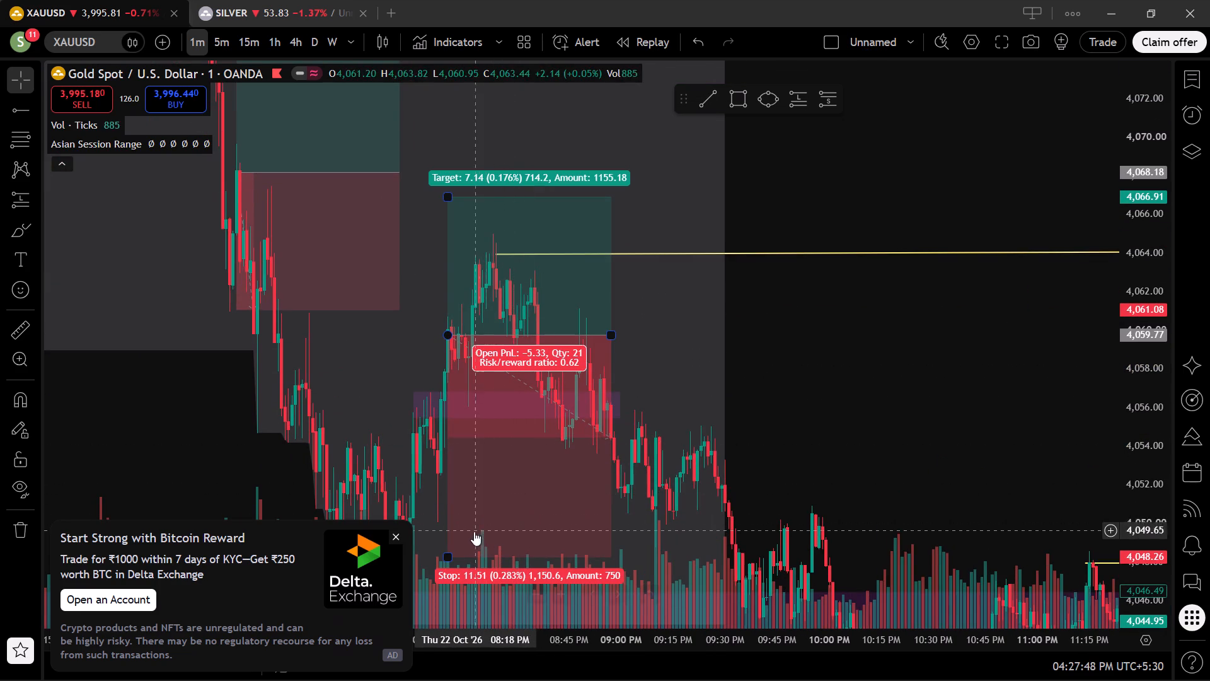
{"action": "left_click_drag", "start_coordinate": [446, 554], "coordinate": [469, 509]}
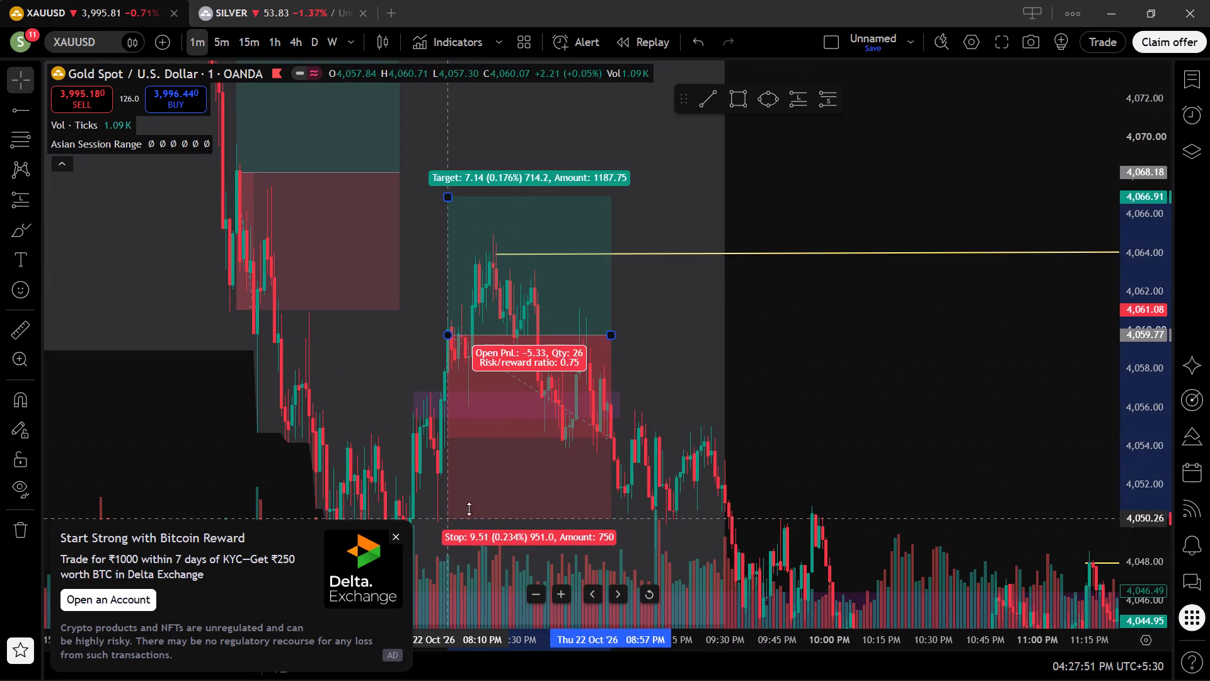
{"action": "left_click_drag", "start_coordinate": [469, 509], "coordinate": [498, 484]}
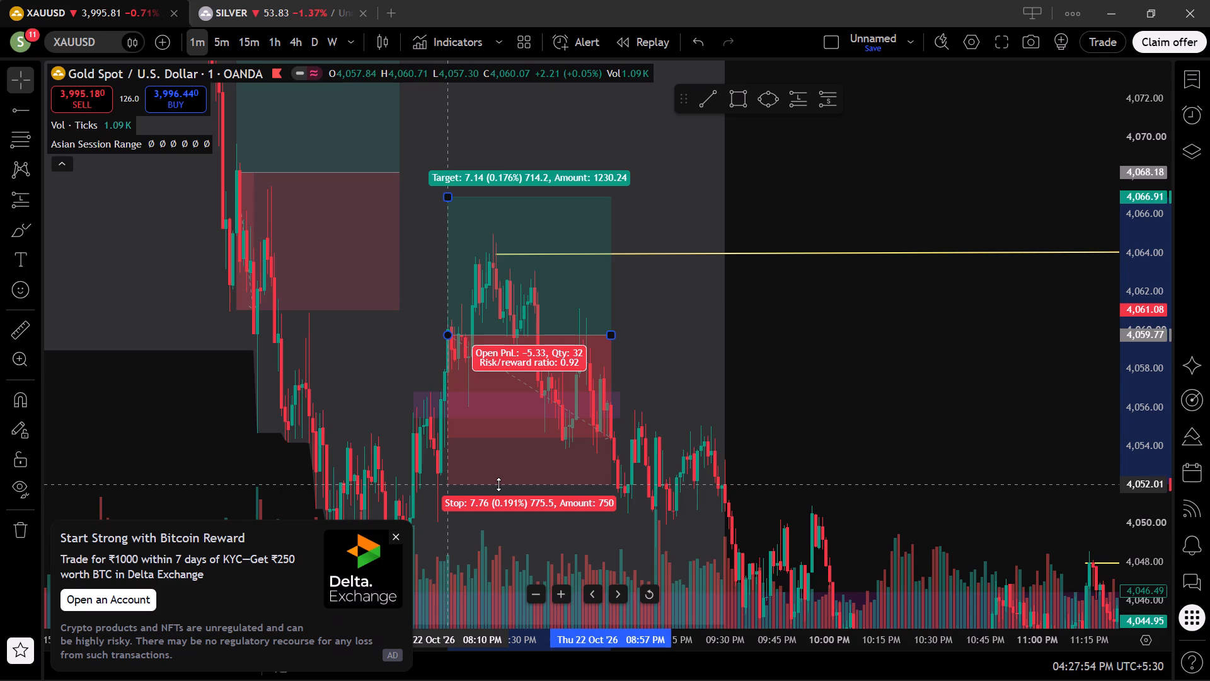
{"action": "left_click_drag", "start_coordinate": [498, 484], "coordinate": [498, 482]}
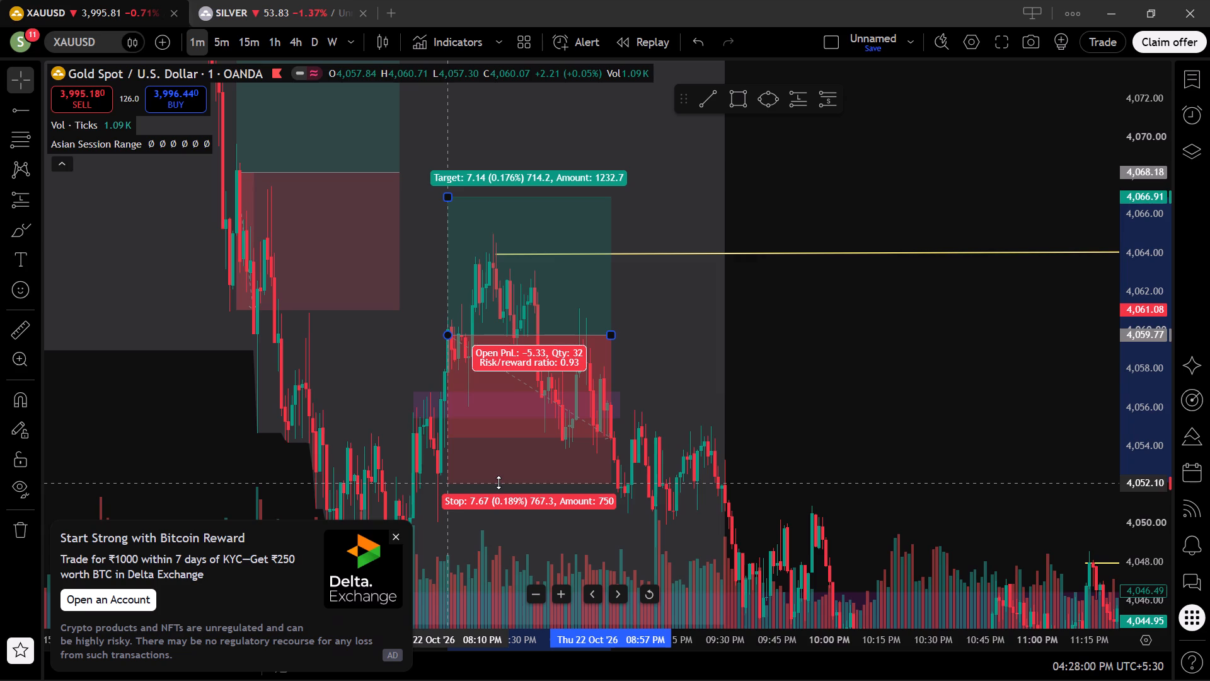
{"action": "left_click_drag", "start_coordinate": [498, 482], "coordinate": [505, 496]}
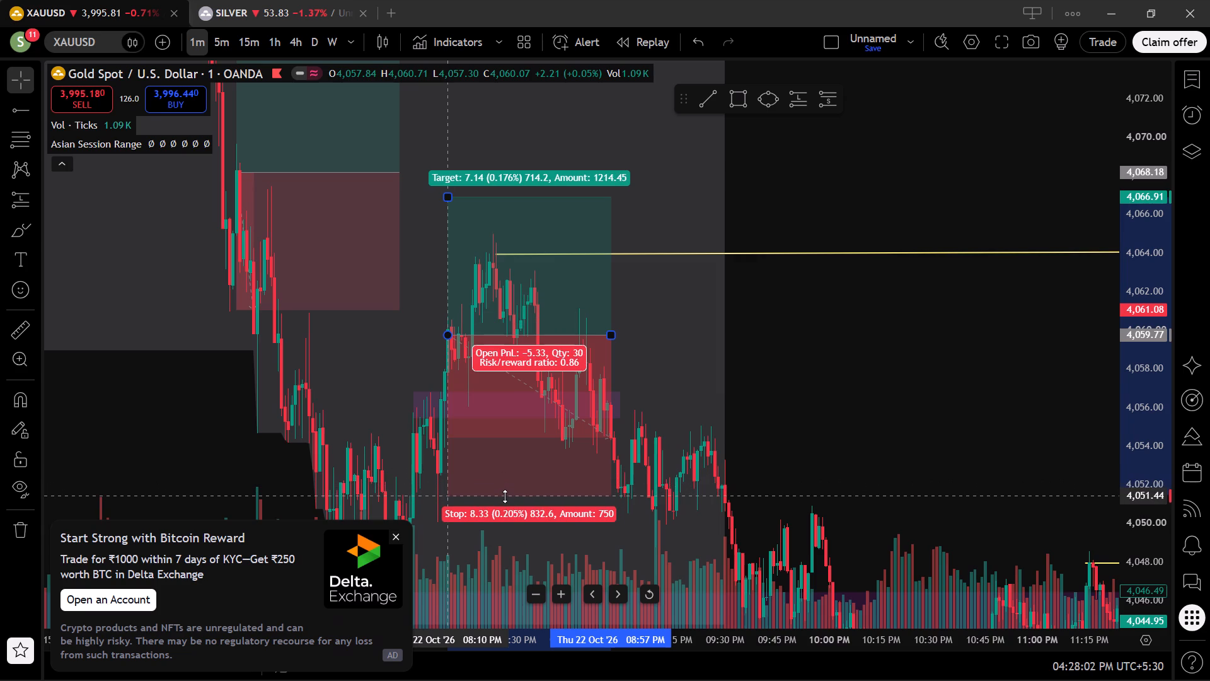
{"action": "left_click_drag", "start_coordinate": [505, 496], "coordinate": [516, 449]}
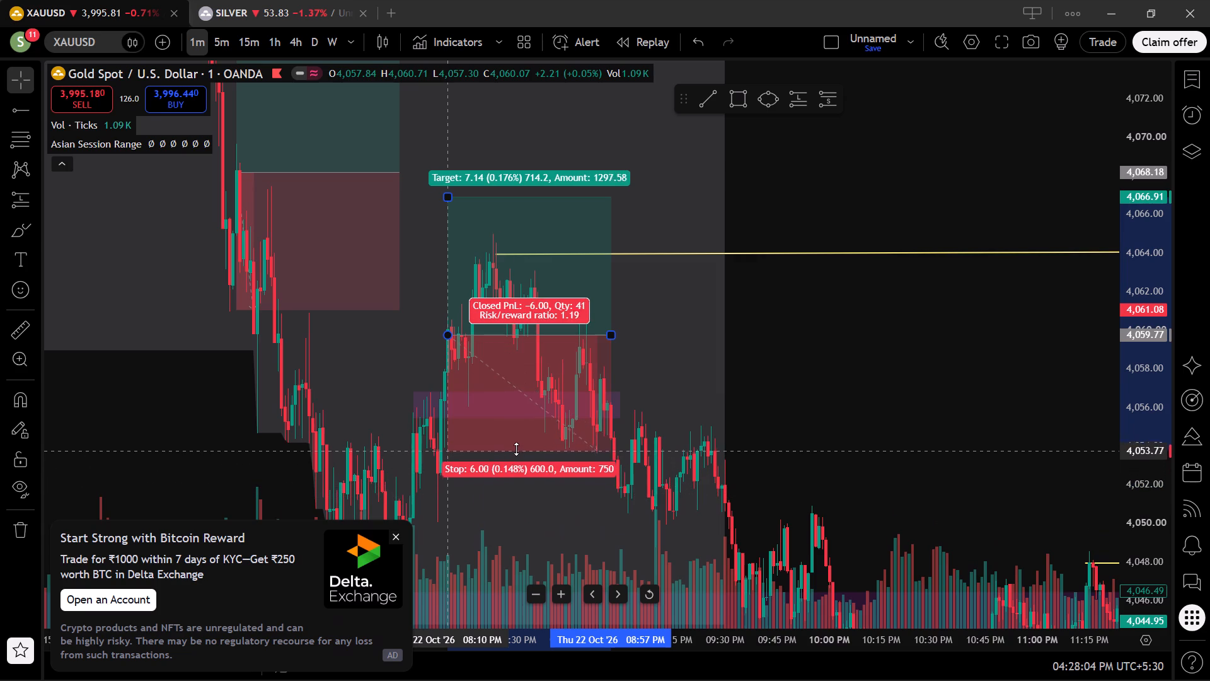
{"action": "left_click_drag", "start_coordinate": [516, 449], "coordinate": [519, 441]}
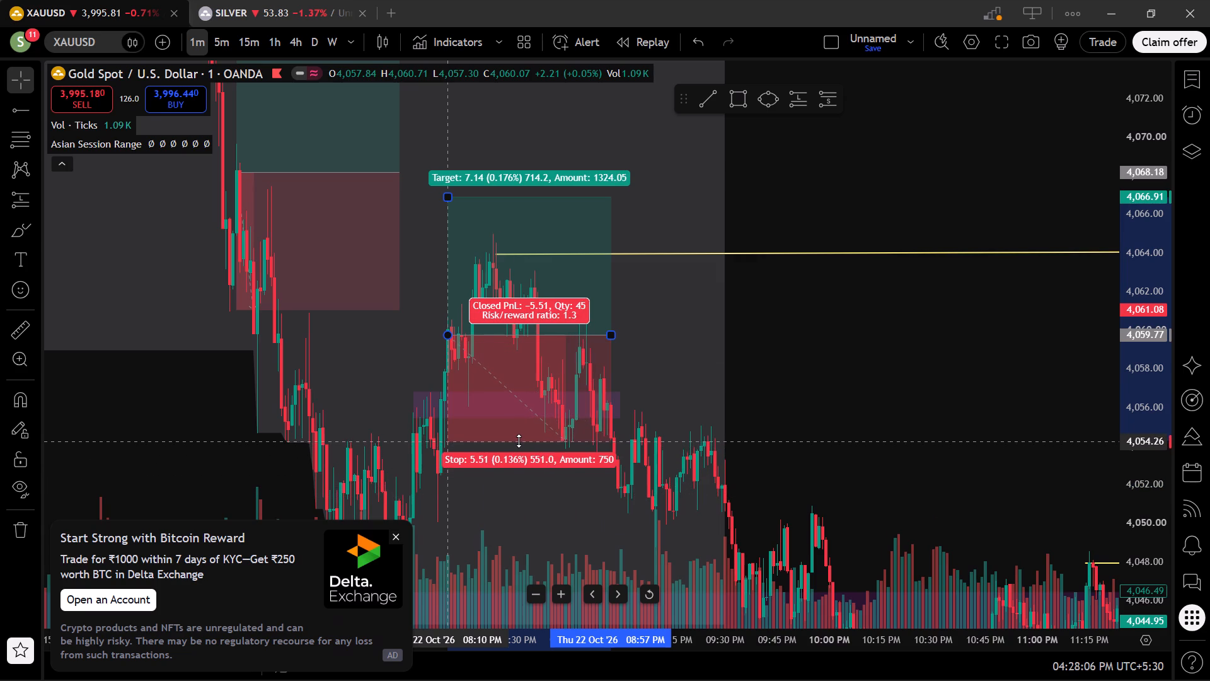
{"action": "left_click_drag", "start_coordinate": [519, 441], "coordinate": [520, 438]}
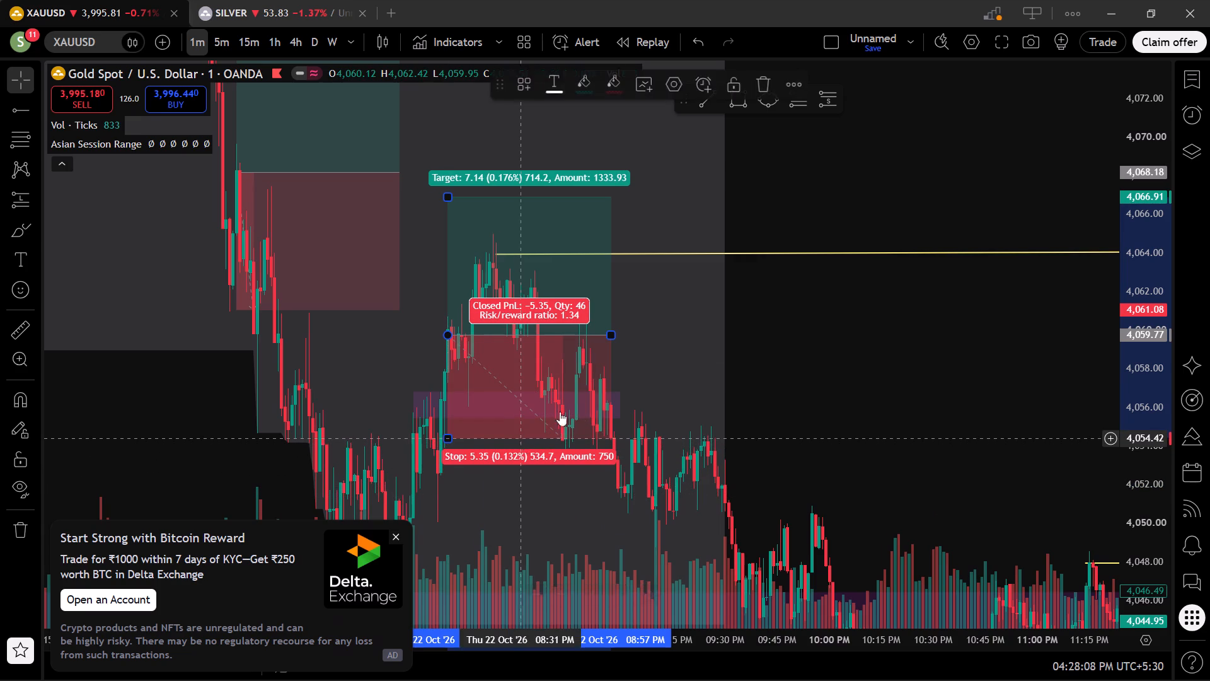
{"action": "left_click", "coordinate": [932, 371]}
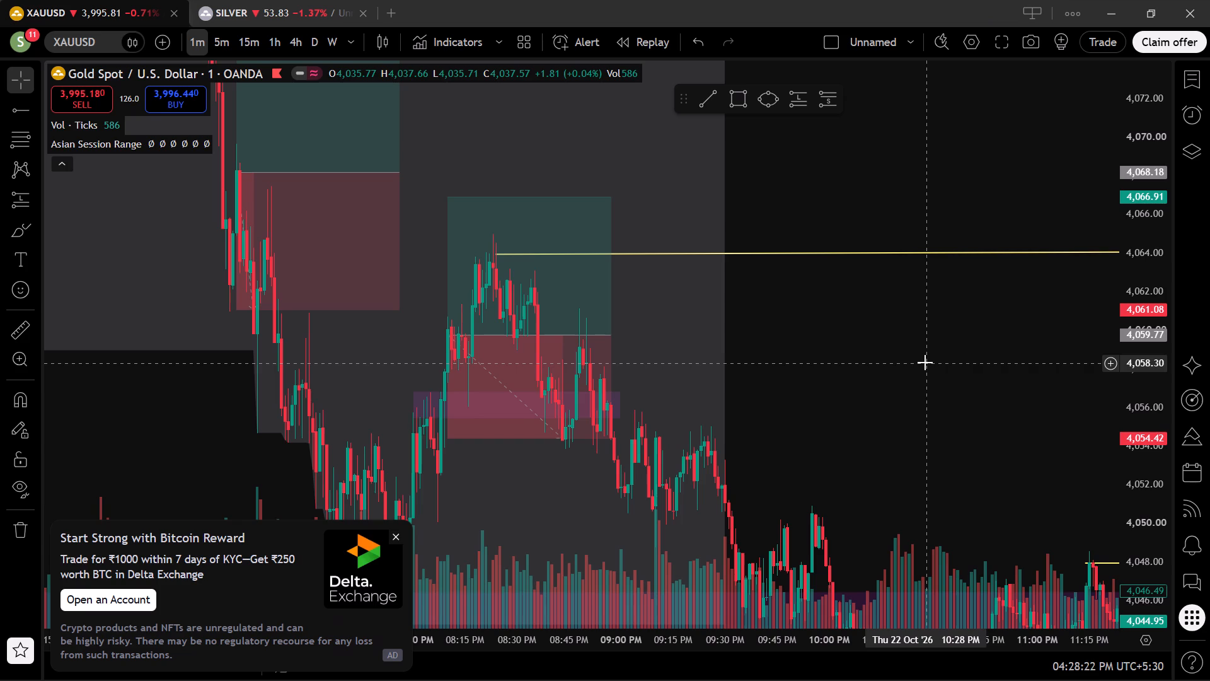
Move the 08:10 PM long position back to just before 07:30 PM, with entry about 4,059.40, stop about 4,054.06 and target about 4,066.54.
{"action": "left_click_drag", "start_coordinate": [843, 484], "coordinate": [779, 360]}
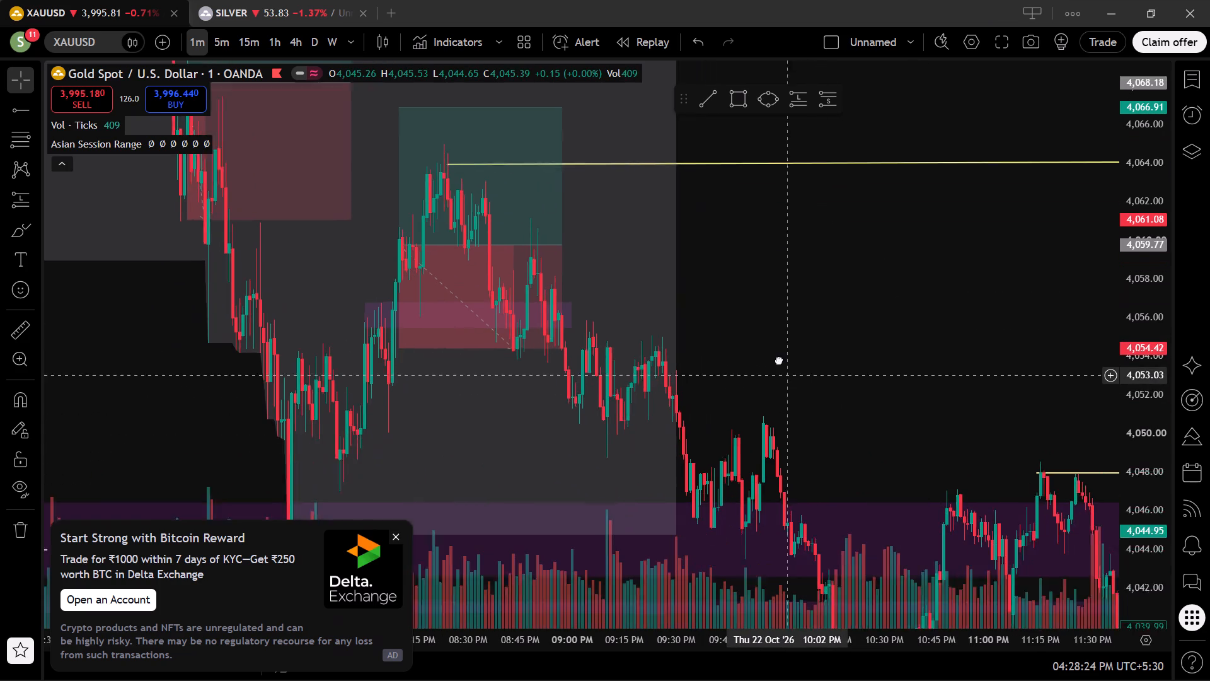
{"action": "left_click_drag", "start_coordinate": [779, 360], "coordinate": [767, 343]}
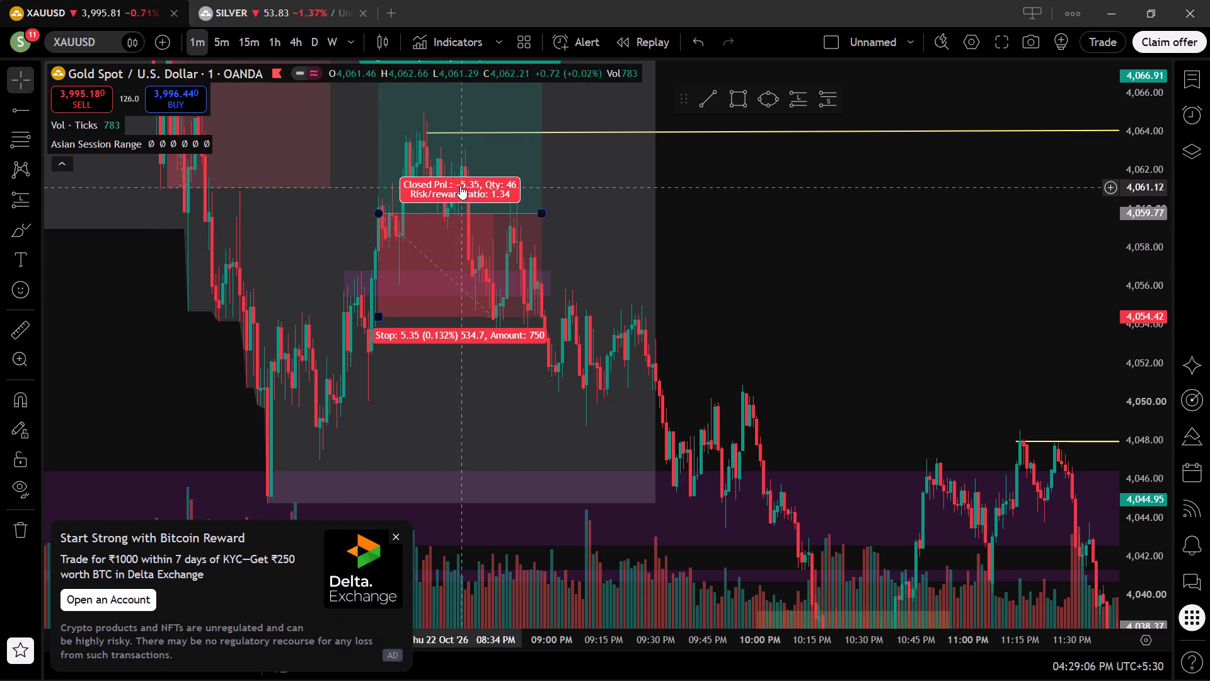
{"action": "left_click_drag", "start_coordinate": [498, 153], "coordinate": [340, 148]}
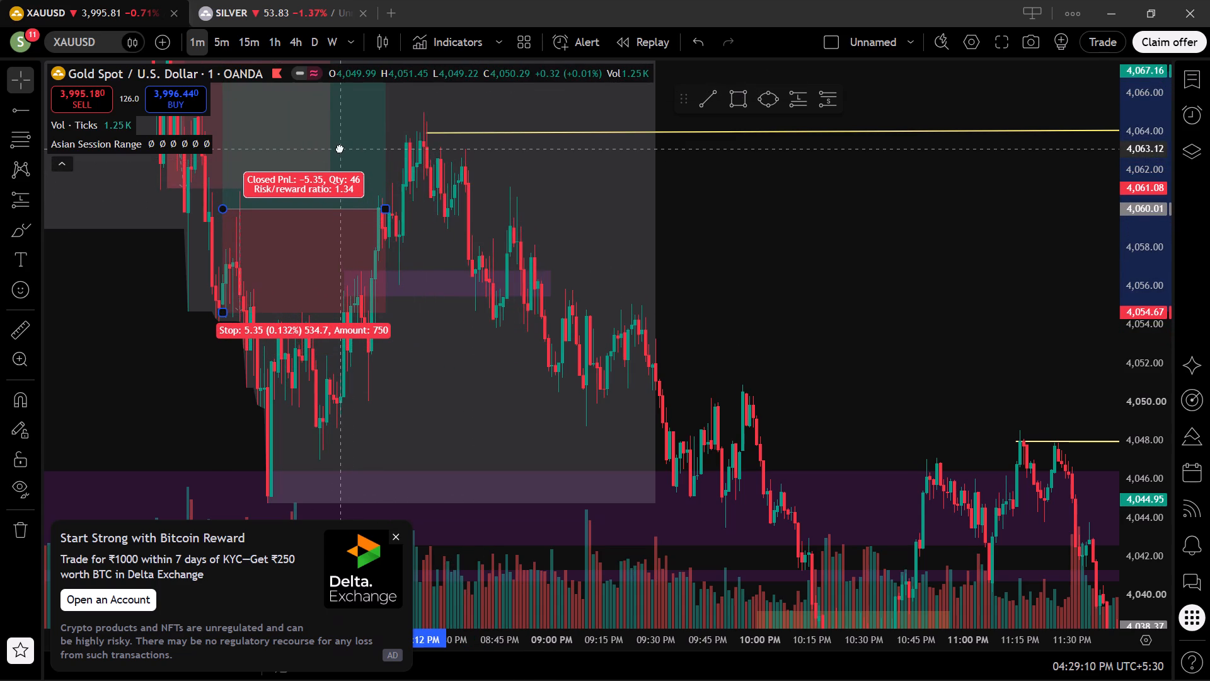
{"action": "left_click_drag", "start_coordinate": [340, 148], "coordinate": [338, 160]}
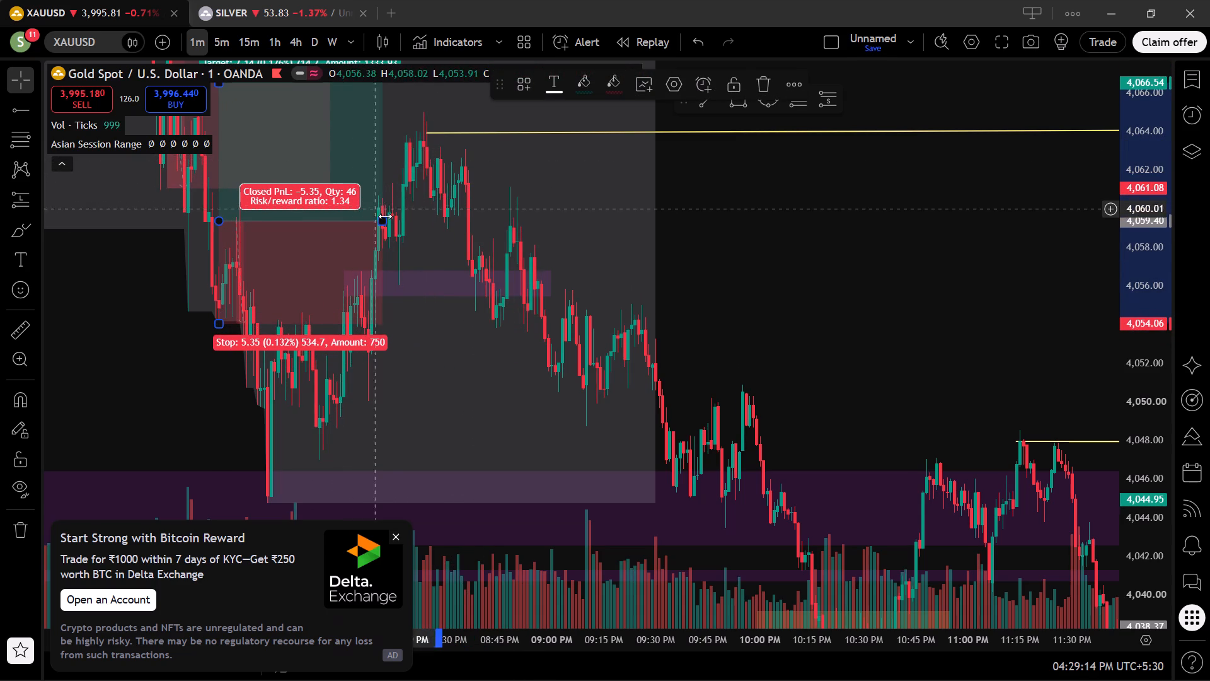
Shorten the moved long position so that it ends at about 07:45 PM.
{"action": "left_click_drag", "start_coordinate": [382, 221], "coordinate": [350, 218]}
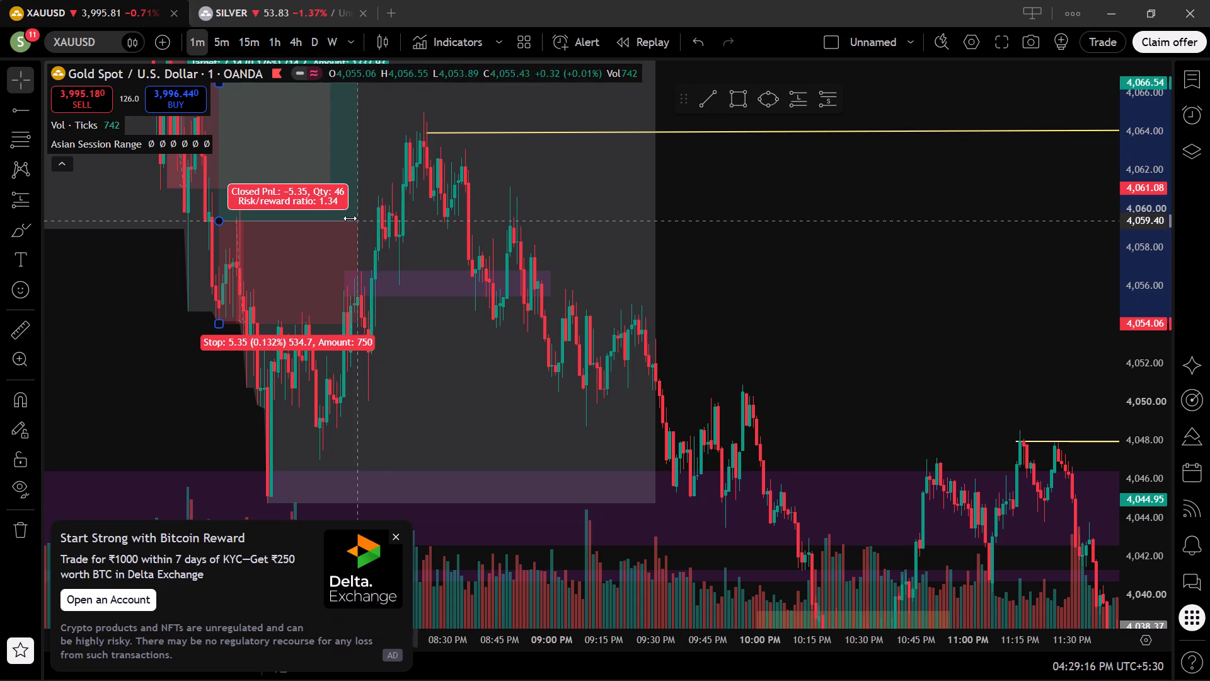
{"action": "left_click_drag", "start_coordinate": [350, 218], "coordinate": [313, 223]}
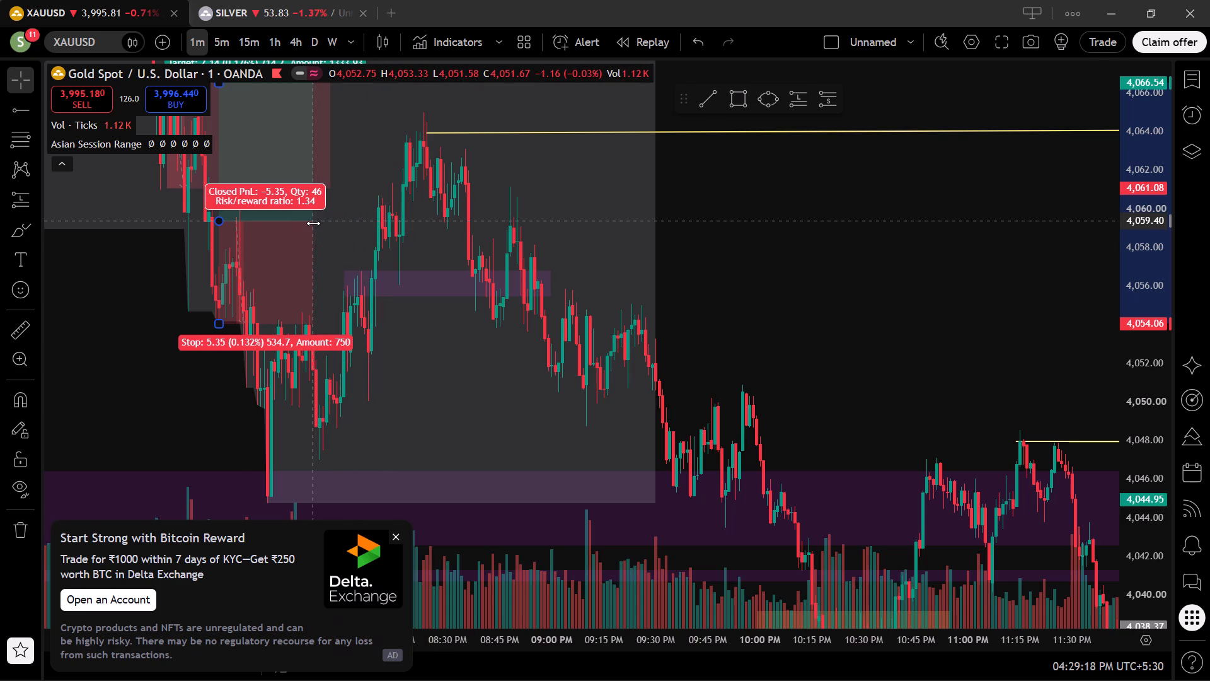
{"action": "left_click_drag", "start_coordinate": [313, 223], "coordinate": [294, 219]}
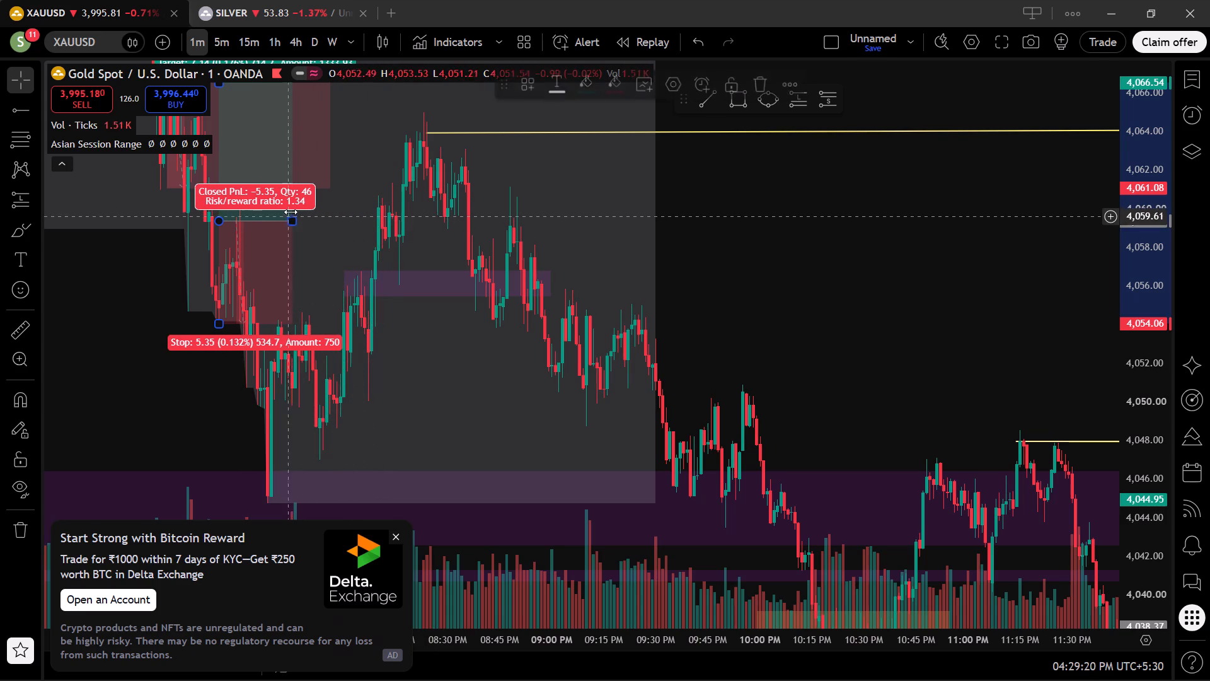
{"action": "left_click", "coordinate": [775, 202]}
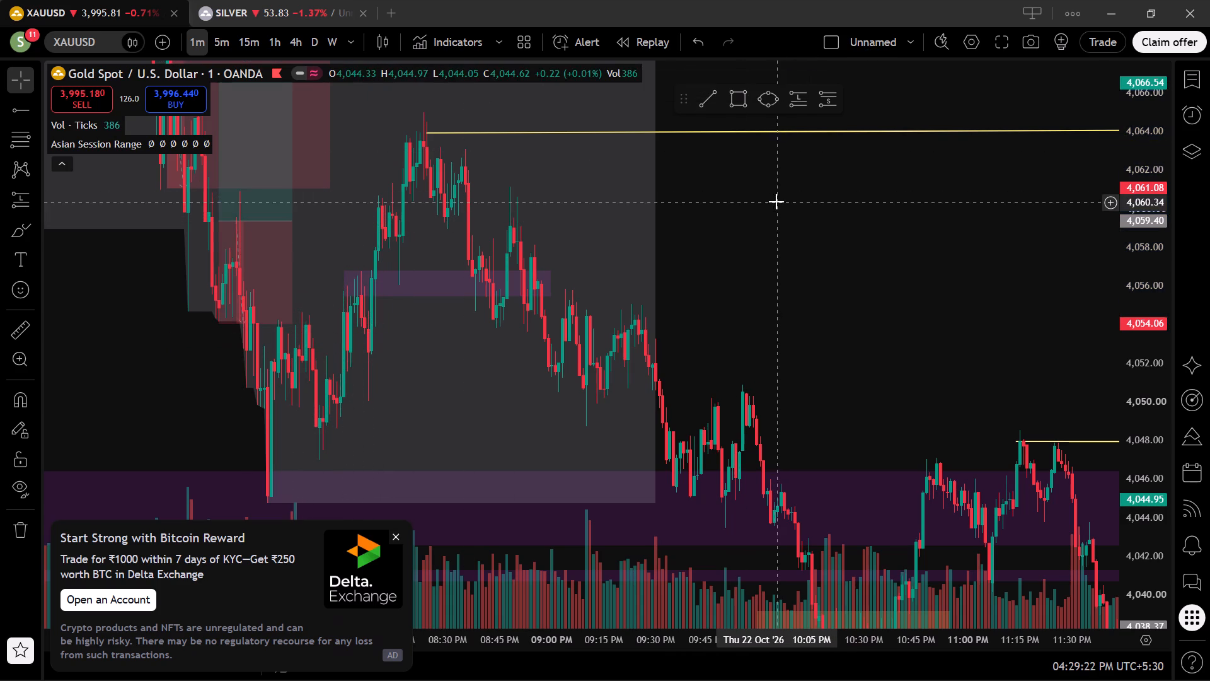
Add a long position shortly after 08:00 PM on 22 October with entry about 4,053.24, stop about 4,042.93 and target about 4,063.55.
{"action": "left_click", "coordinate": [799, 102]}
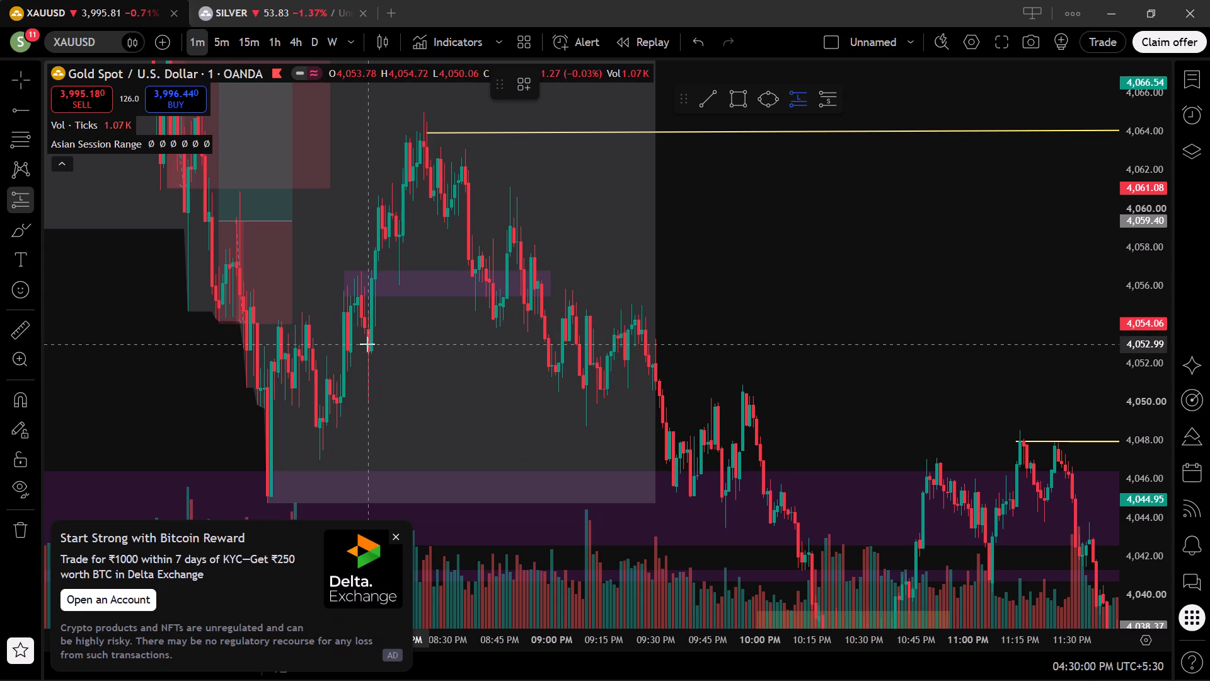
{"action": "left_click", "coordinate": [366, 339]}
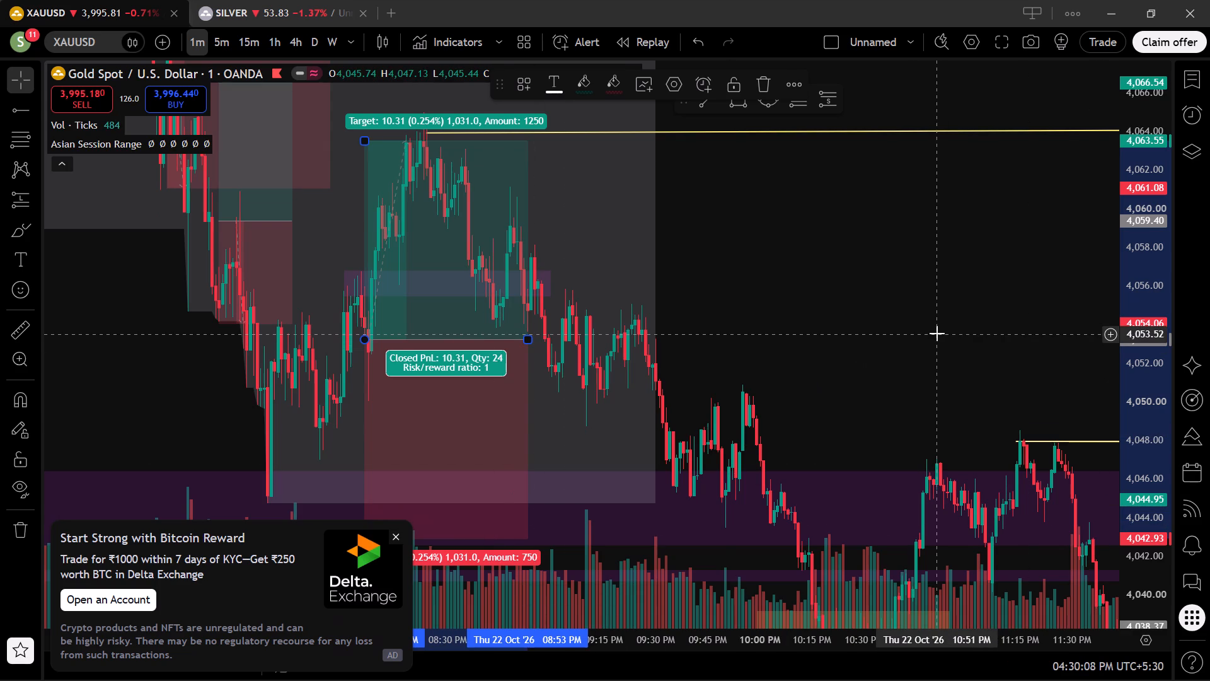
Raise the new long position's stop to about 4,049.20, 4.04 below the entry, for a risk/reward ratio of about 2.55.
{"action": "left_click_drag", "start_coordinate": [889, 354], "coordinate": [869, 286]}
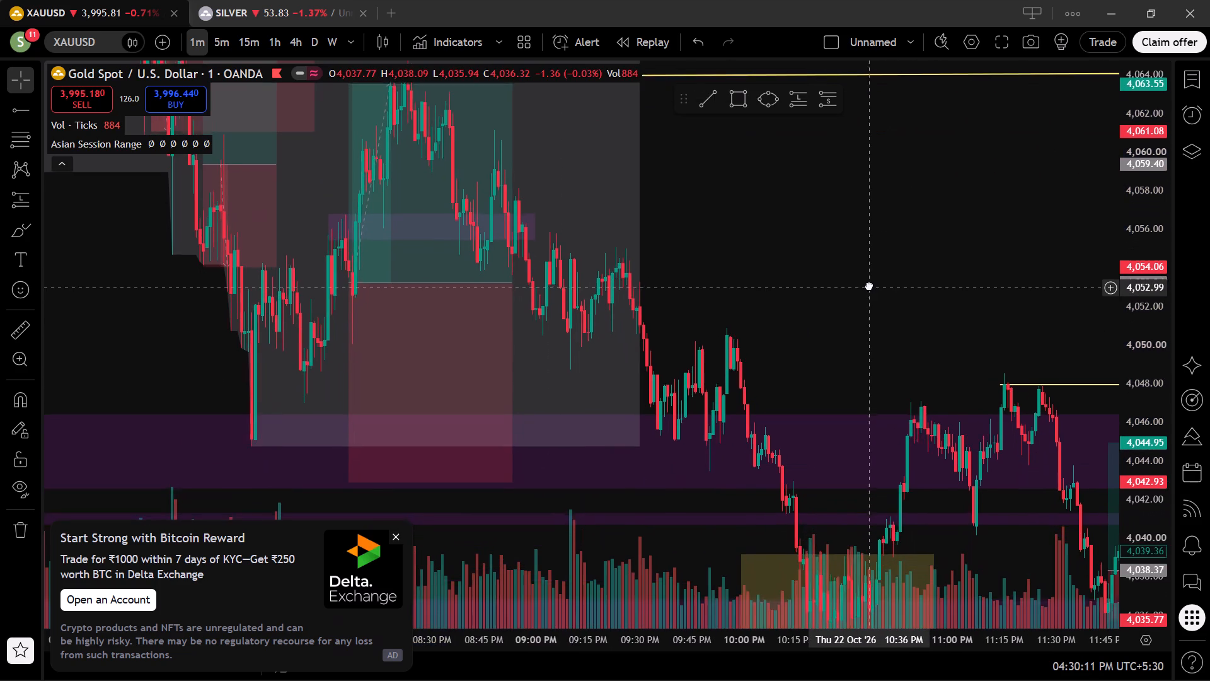
{"action": "left_click_drag", "start_coordinate": [869, 286], "coordinate": [868, 250]}
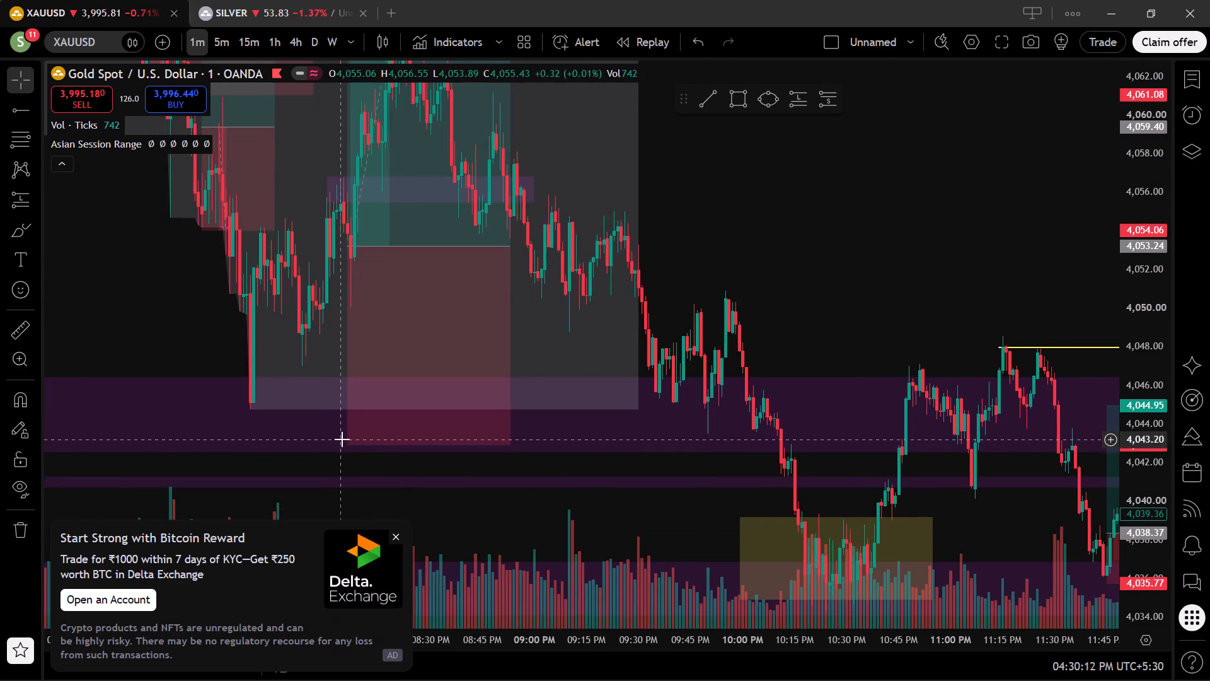
{"action": "left_click_drag", "start_coordinate": [346, 446], "coordinate": [400, 252]}
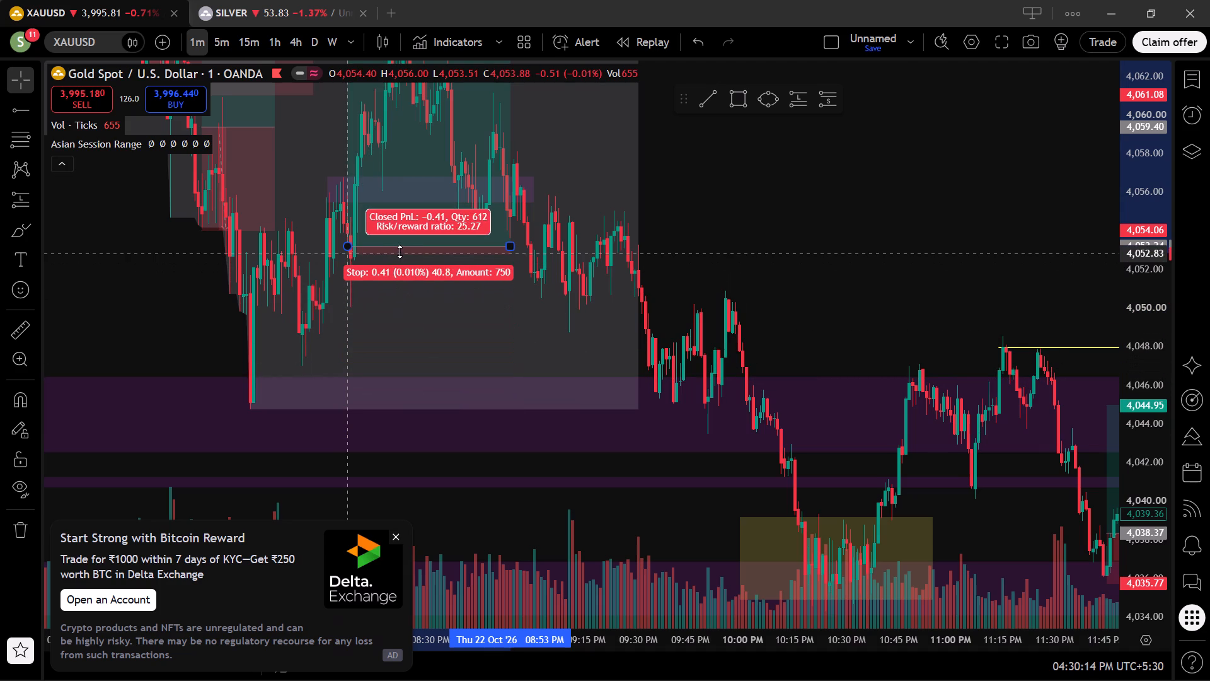
{"action": "left_click_drag", "start_coordinate": [400, 252], "coordinate": [400, 265]}
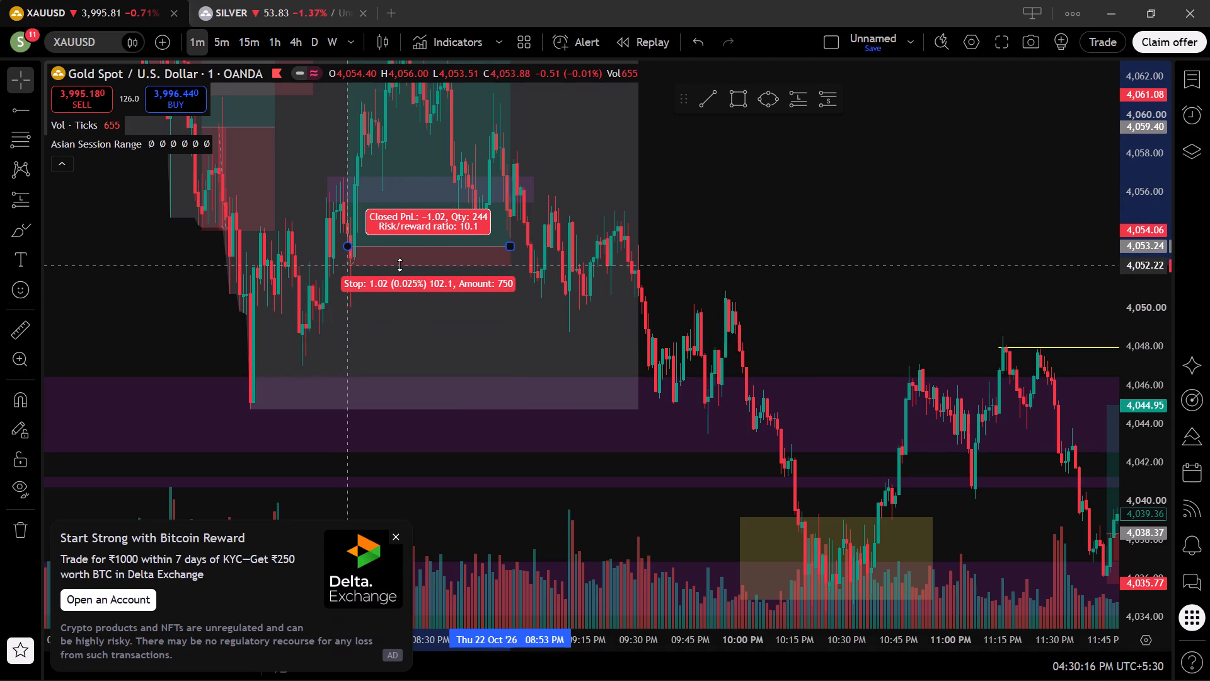
{"action": "left_click_drag", "start_coordinate": [400, 265], "coordinate": [399, 319]}
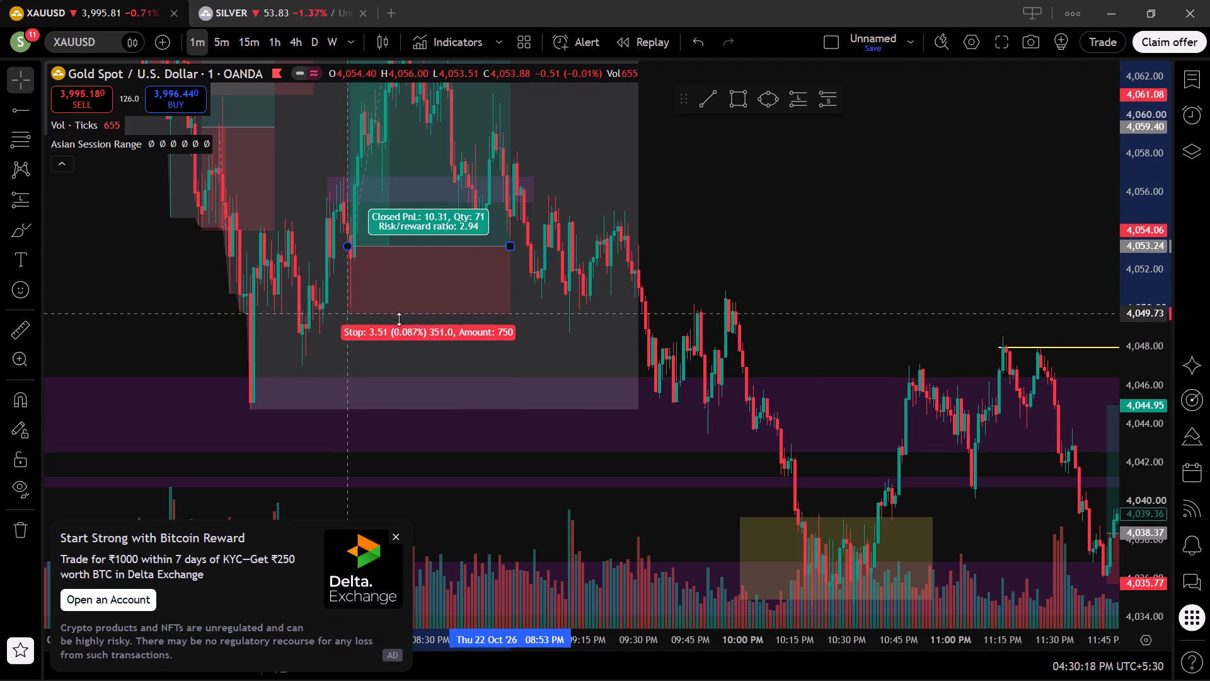
{"action": "left_click_drag", "start_coordinate": [399, 319], "coordinate": [386, 346]}
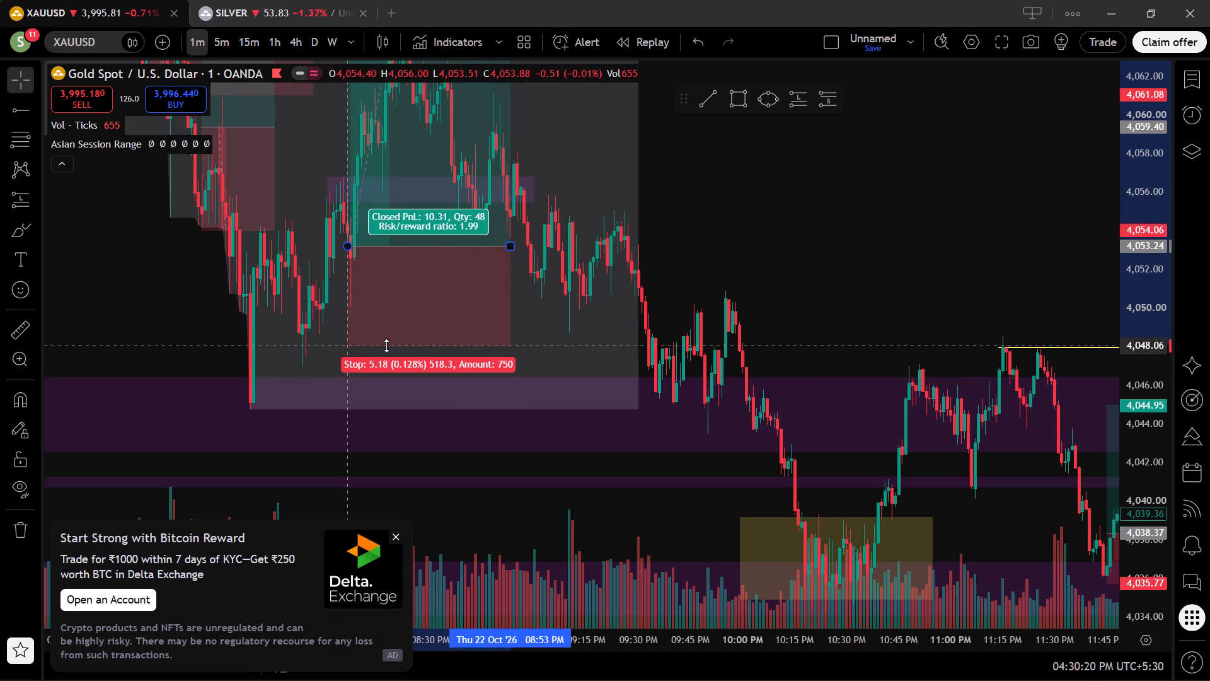
{"action": "left_click_drag", "start_coordinate": [386, 346], "coordinate": [394, 323]}
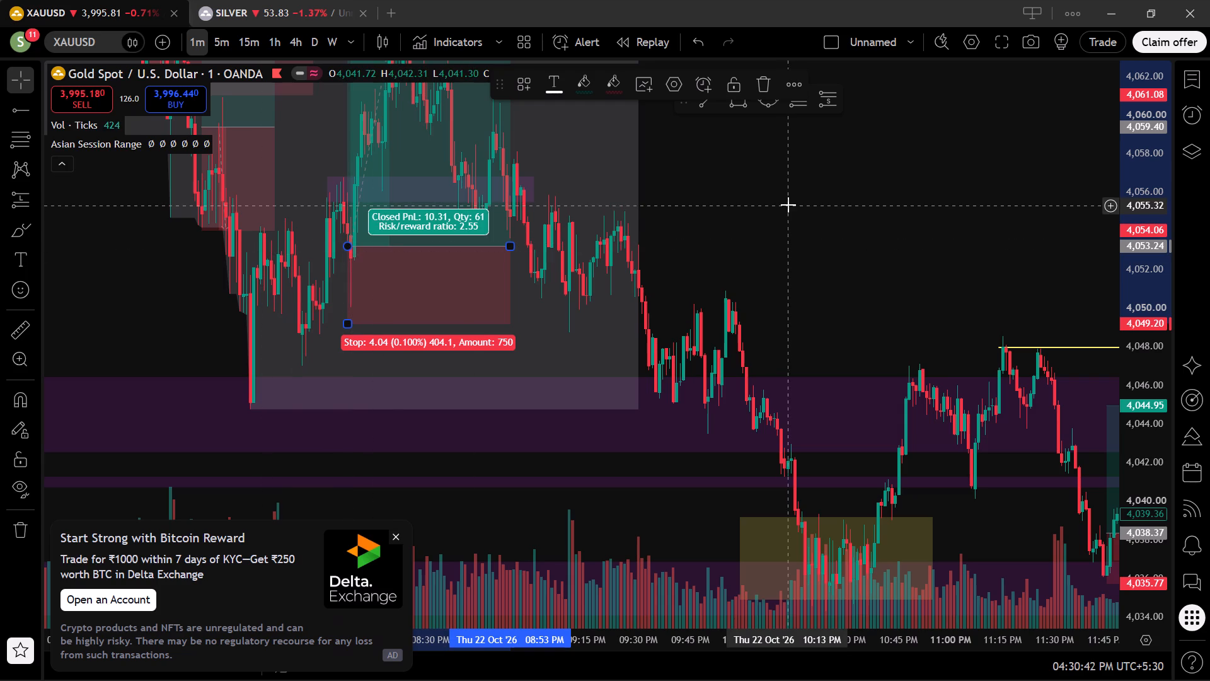
Shorten the long position with the 4,053.24 entry so that it ends at 08:22 PM.
{"action": "left_click_drag", "start_coordinate": [512, 245], "coordinate": [510, 243]}
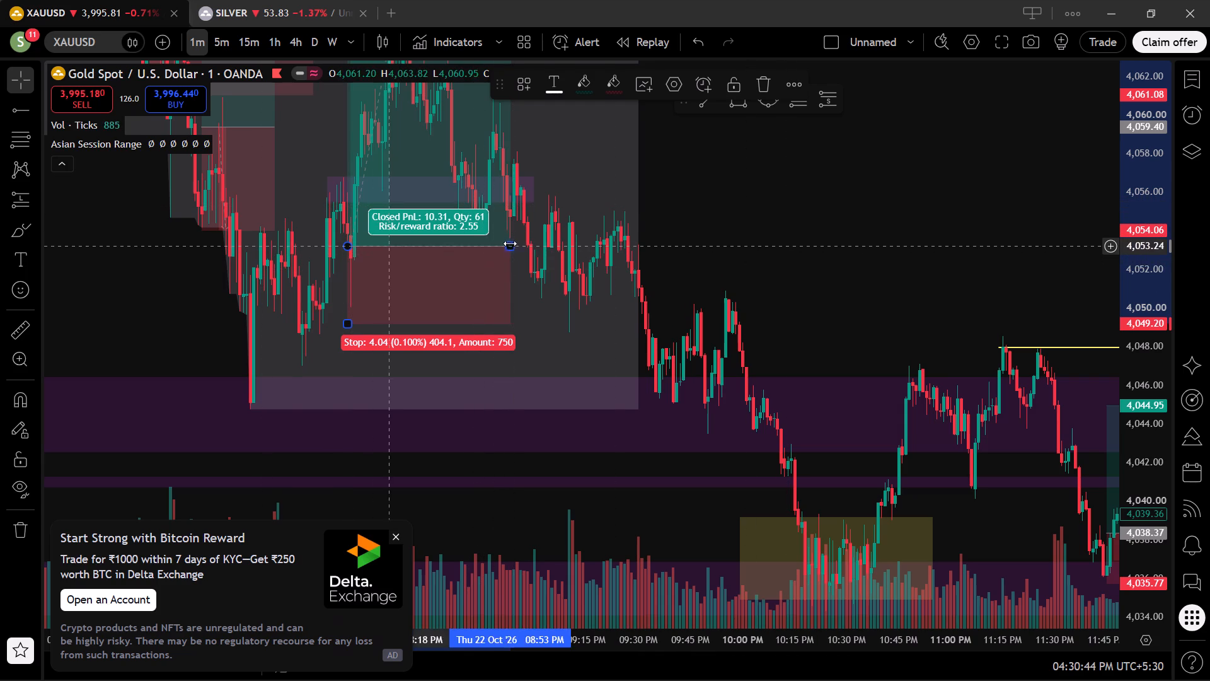
{"action": "left_click_drag", "start_coordinate": [510, 243], "coordinate": [402, 243]}
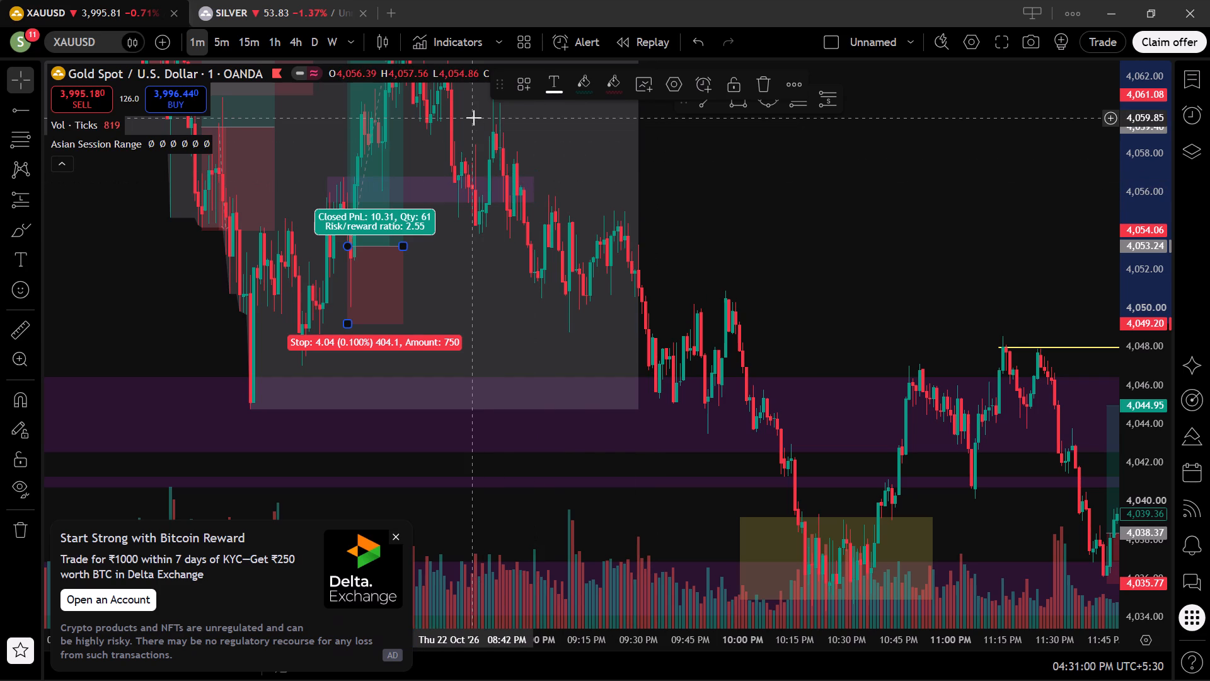
Dismiss the Delta Exchange advertisement covering the chart.
{"action": "left_click", "coordinate": [400, 535]}
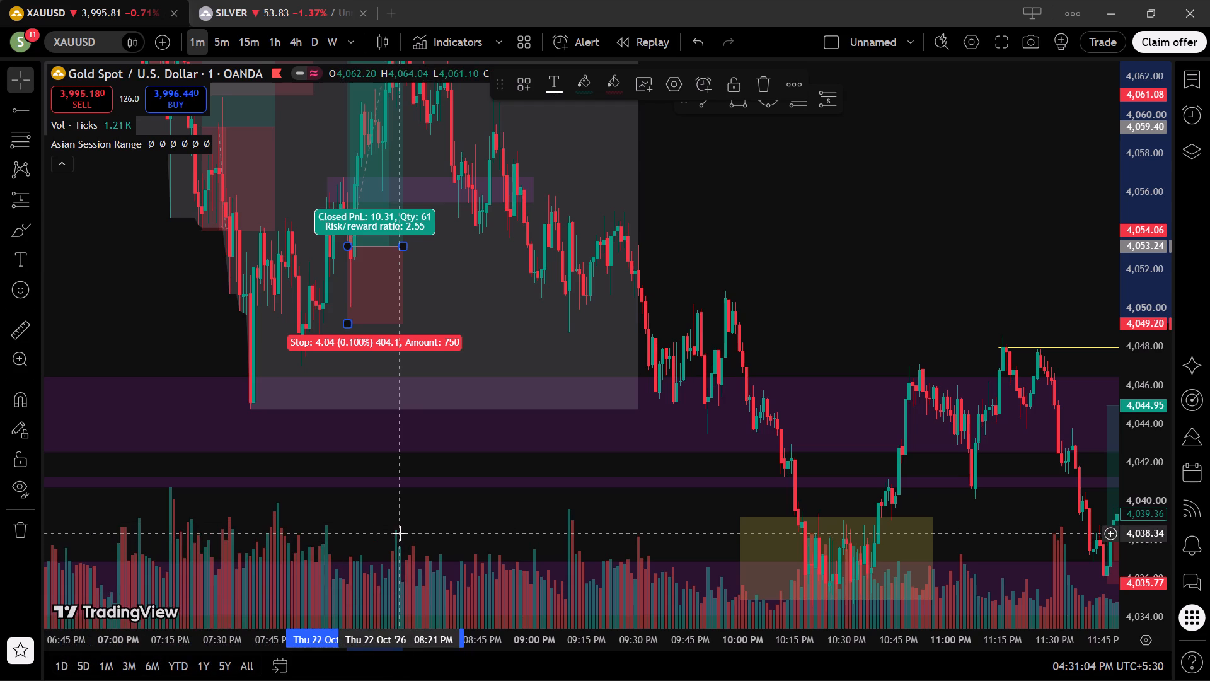
Add a long position at 08:34 PM on 22 October with entry about 4,061.93 and stop about 4,050.43.
{"action": "left_click_drag", "start_coordinate": [689, 296], "coordinate": [843, 497]}
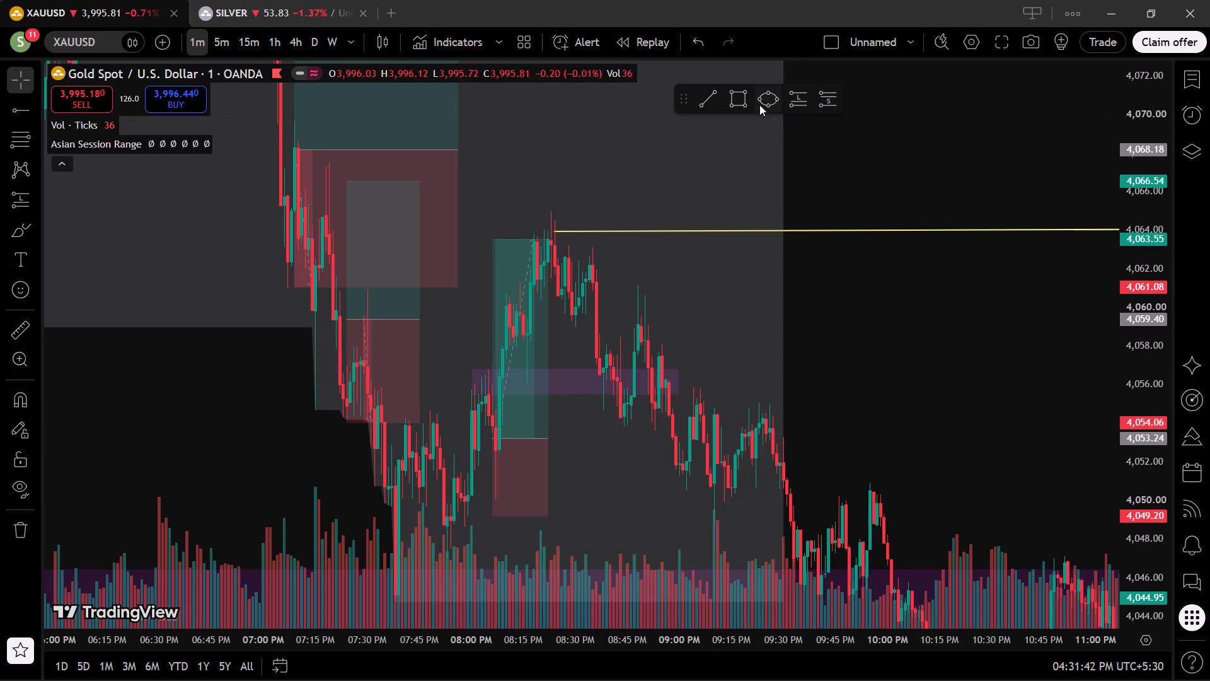
{"action": "left_click", "coordinate": [790, 102]}
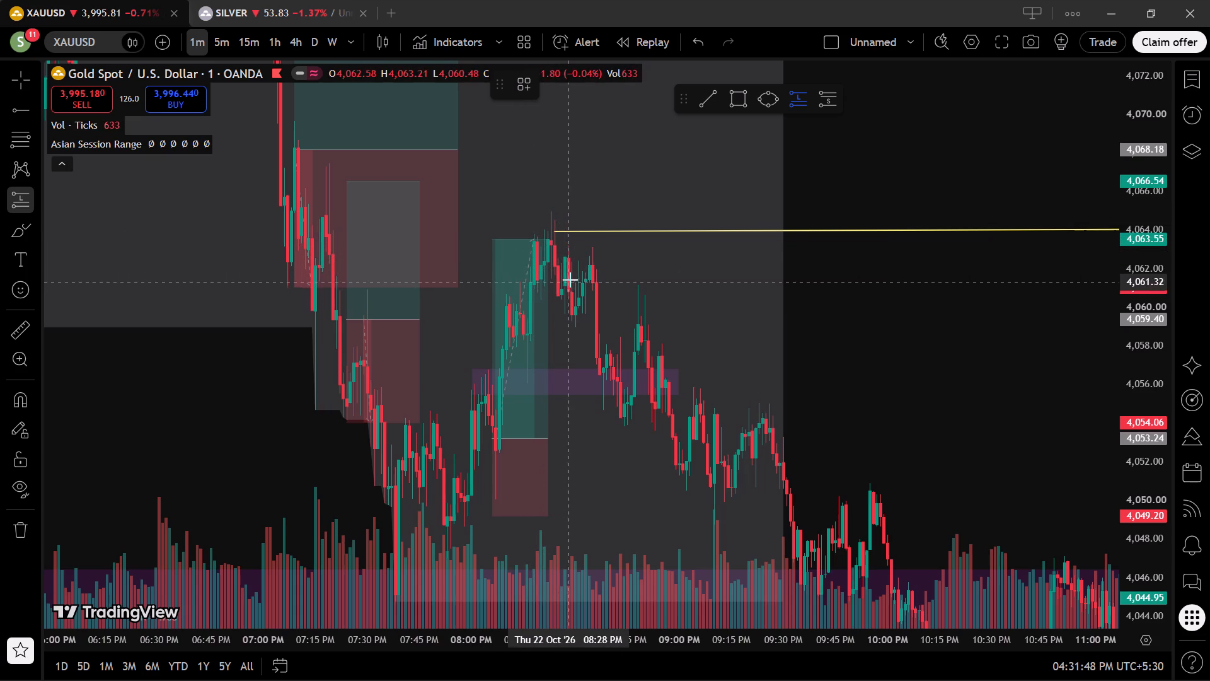
{"action": "left_click", "coordinate": [589, 270]}
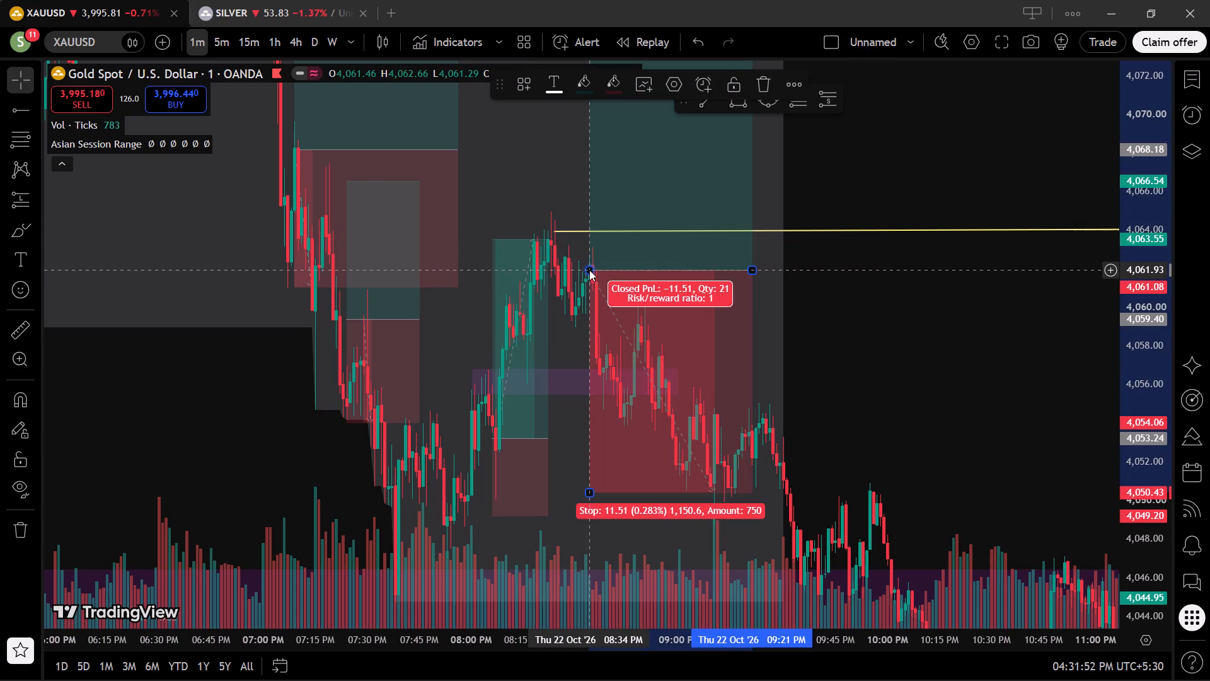
Move the new long position's entry to 08:33 PM at about 4,062.59, 12.16 above the stop, for a risk/reward ratio of about 0.89.
{"action": "left_click_drag", "start_coordinate": [589, 269], "coordinate": [585, 257]}
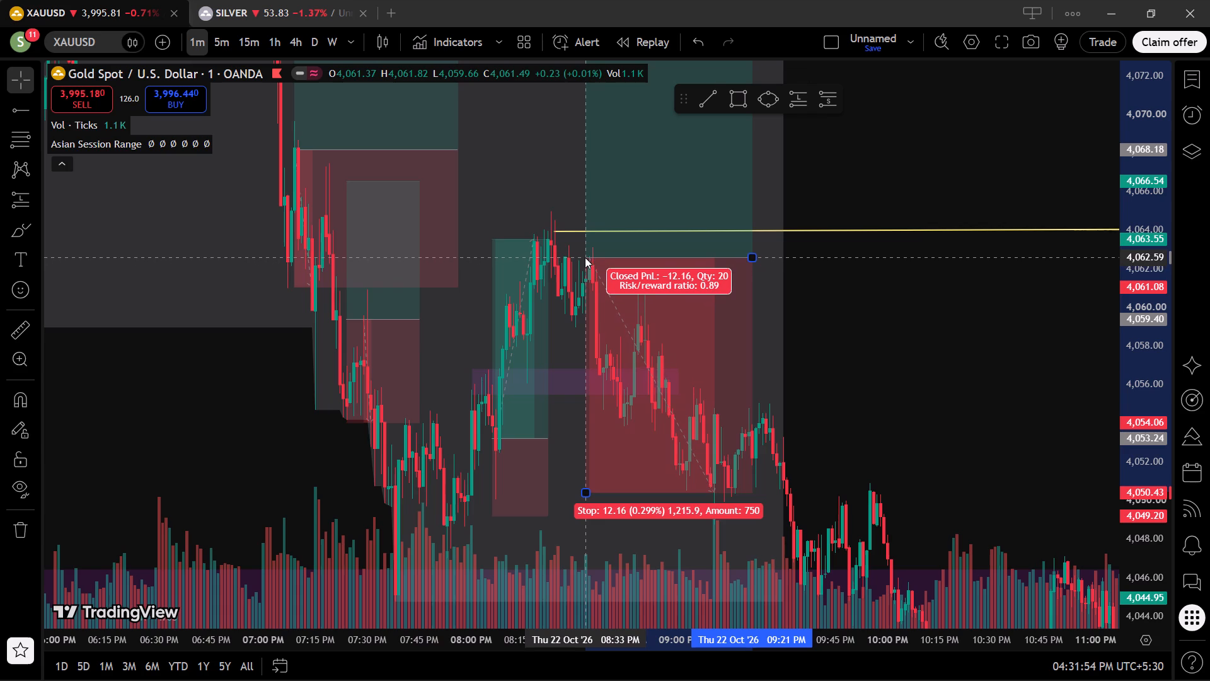
{"action": "left_click_drag", "start_coordinate": [585, 257], "coordinate": [585, 259]}
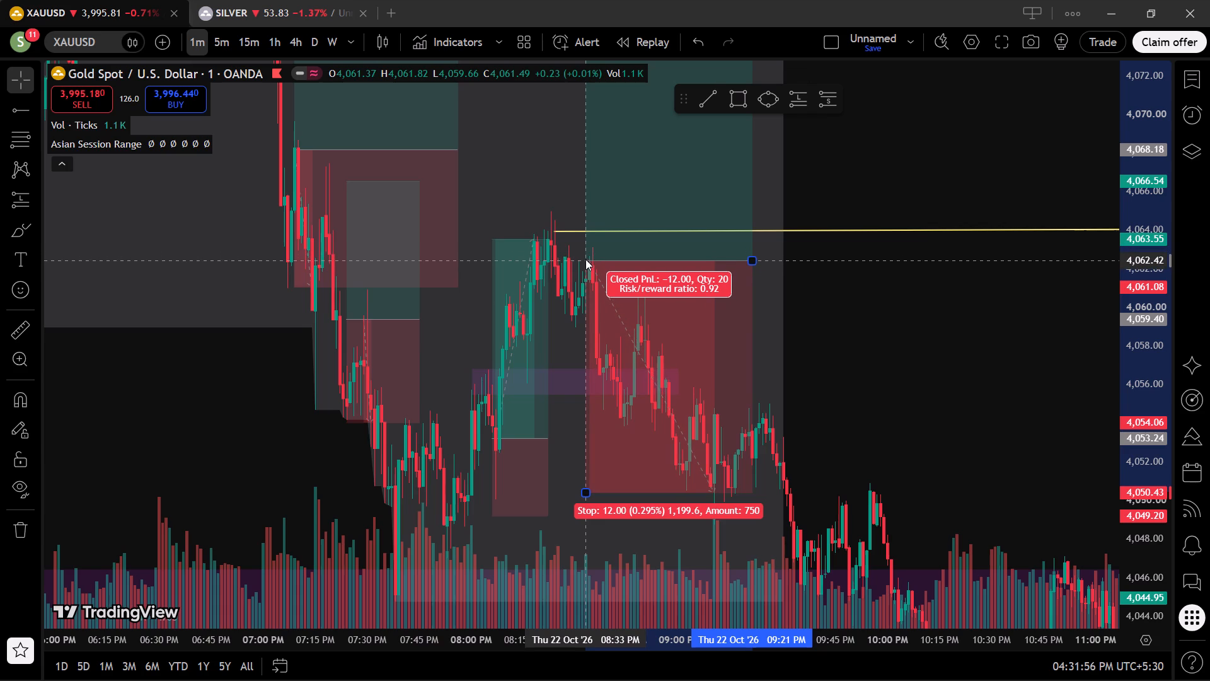
{"action": "left_click_drag", "start_coordinate": [585, 259], "coordinate": [585, 257]}
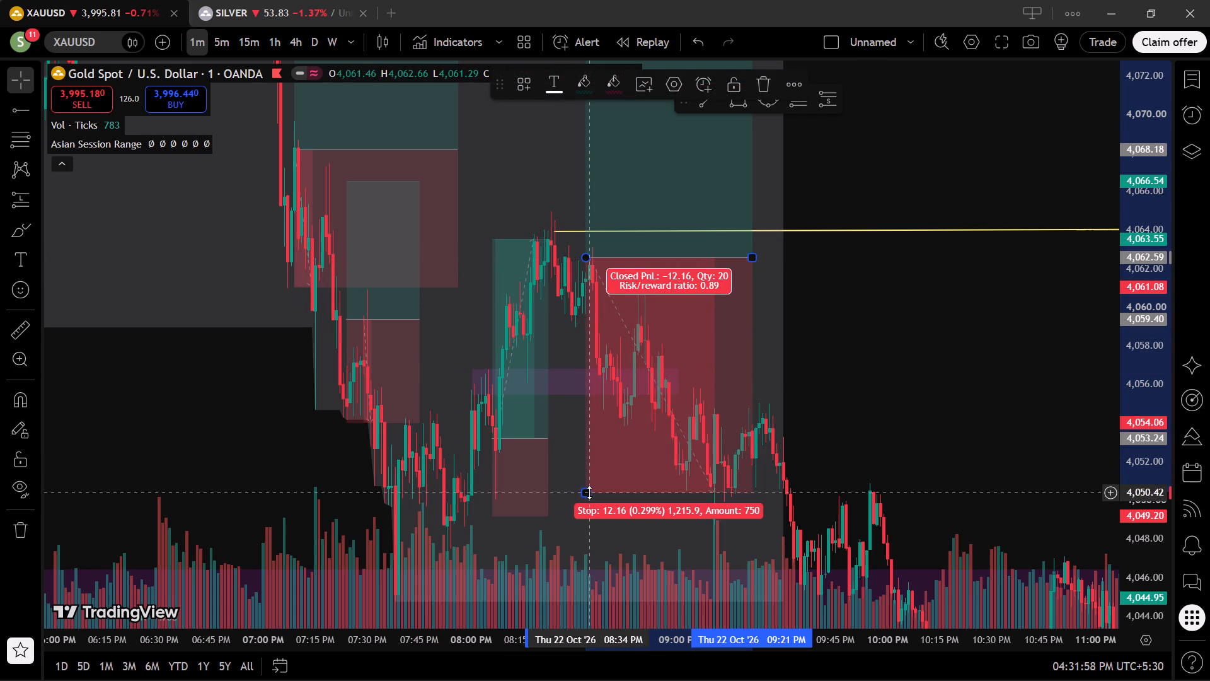
Raise the stop of the 08:33 PM long position to about 4,060.26, roughly 2.33 below its entry.
{"action": "left_click_drag", "start_coordinate": [589, 492], "coordinate": [602, 334]}
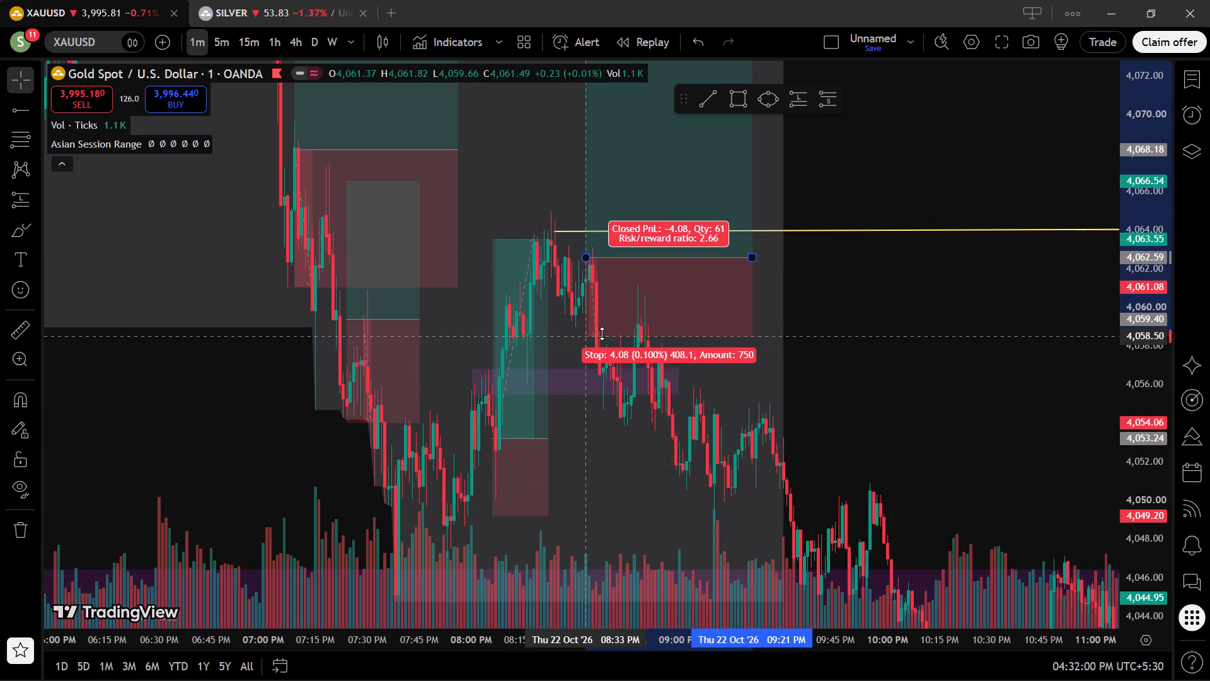
{"action": "left_click_drag", "start_coordinate": [602, 334], "coordinate": [598, 306]}
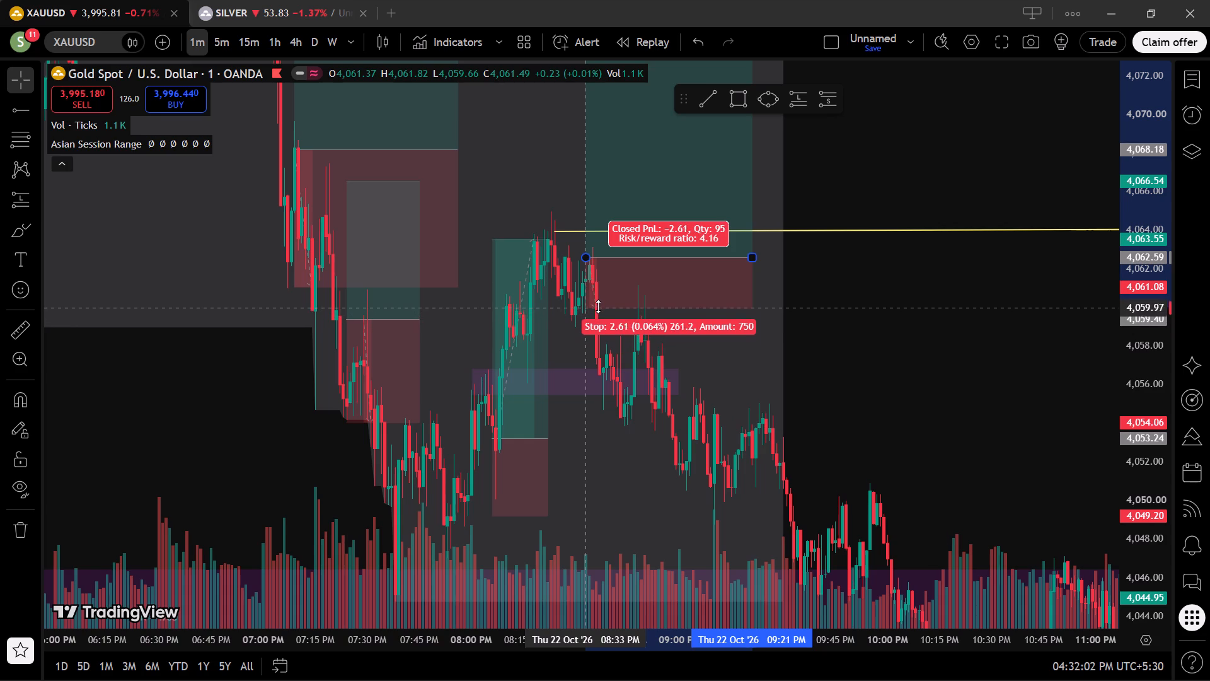
{"action": "left_click_drag", "start_coordinate": [598, 306], "coordinate": [598, 297]}
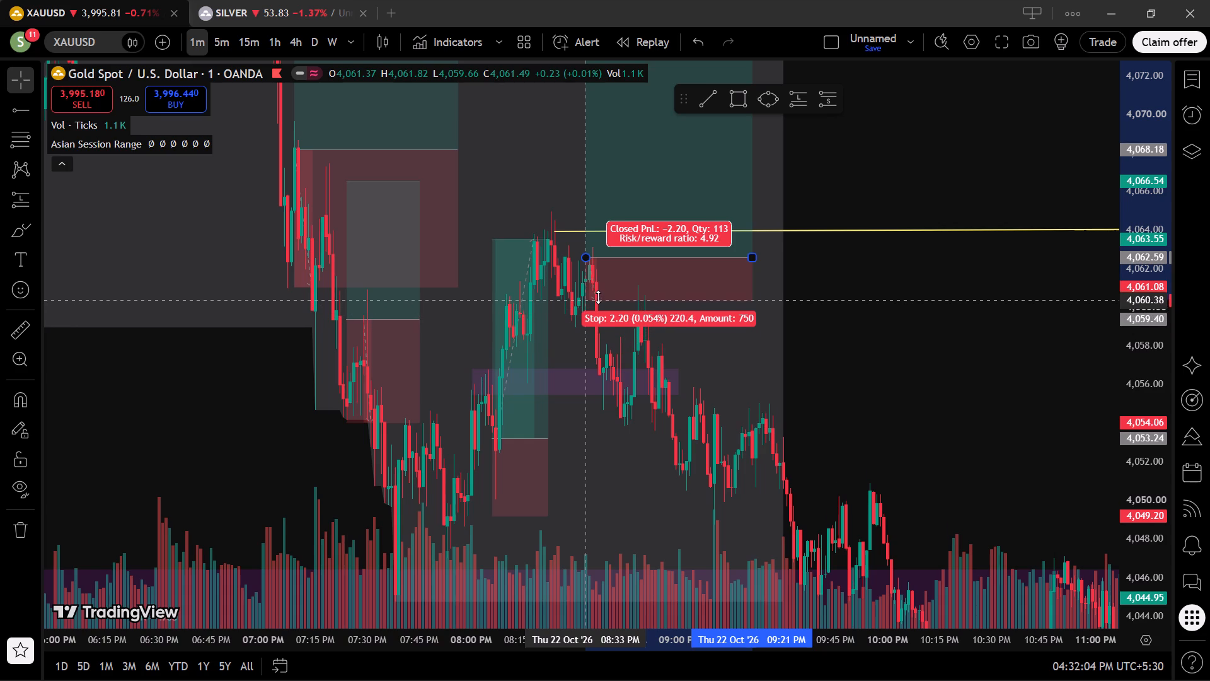
{"action": "left_click_drag", "start_coordinate": [598, 297], "coordinate": [598, 301]}
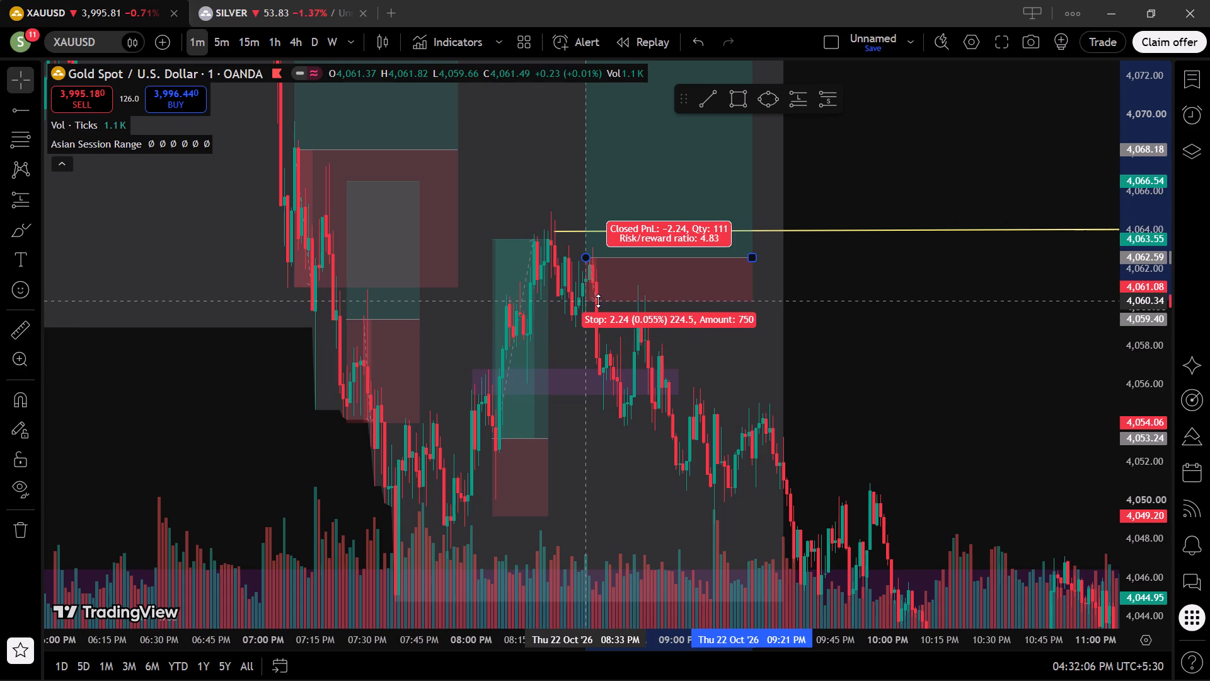
{"action": "left_click_drag", "start_coordinate": [598, 301], "coordinate": [598, 302]}
Lower the target of the 08:33 PM long position to about 4,068.22, for a risk/reward ratio of about 2.42.
{"action": "left_click_drag", "start_coordinate": [834, 266], "coordinate": [935, 474]}
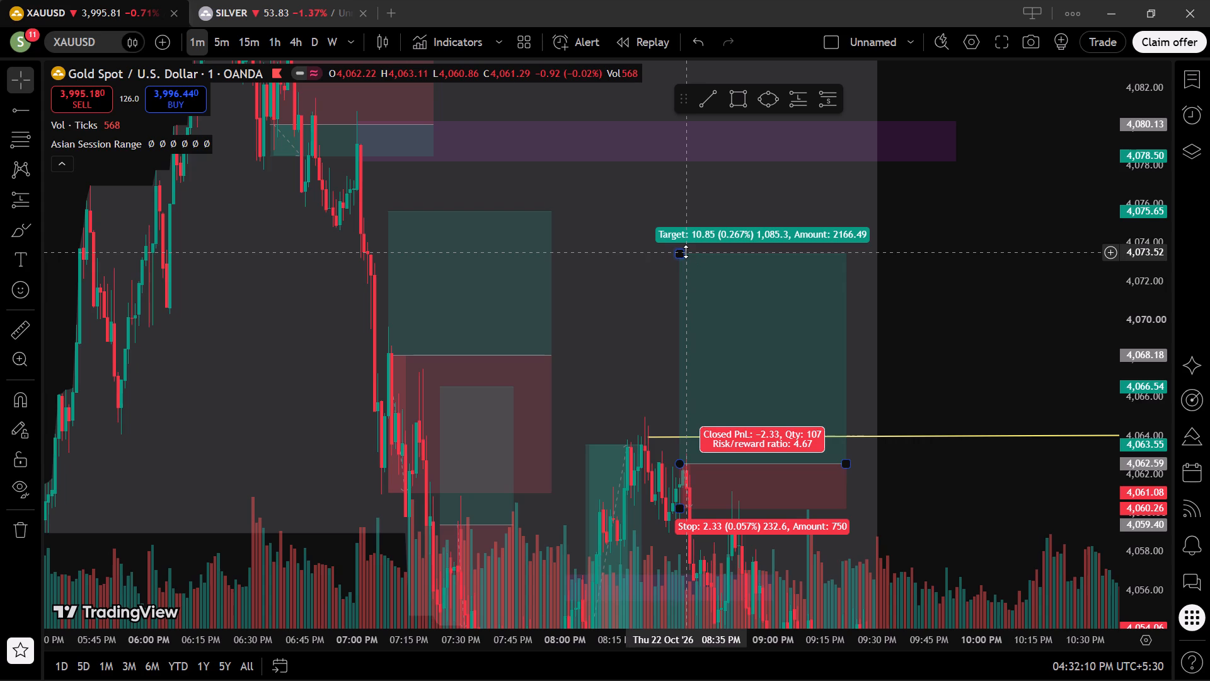
{"action": "left_click_drag", "start_coordinate": [686, 252], "coordinate": [686, 357]}
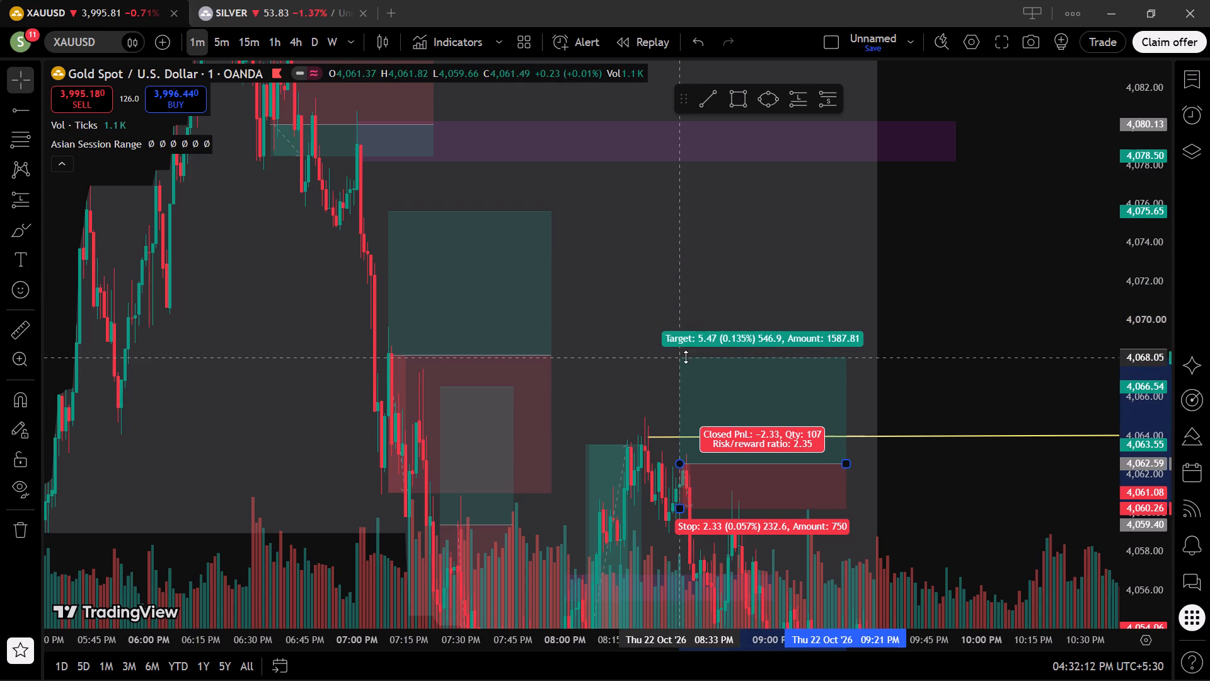
{"action": "left_click_drag", "start_coordinate": [686, 357], "coordinate": [686, 354]}
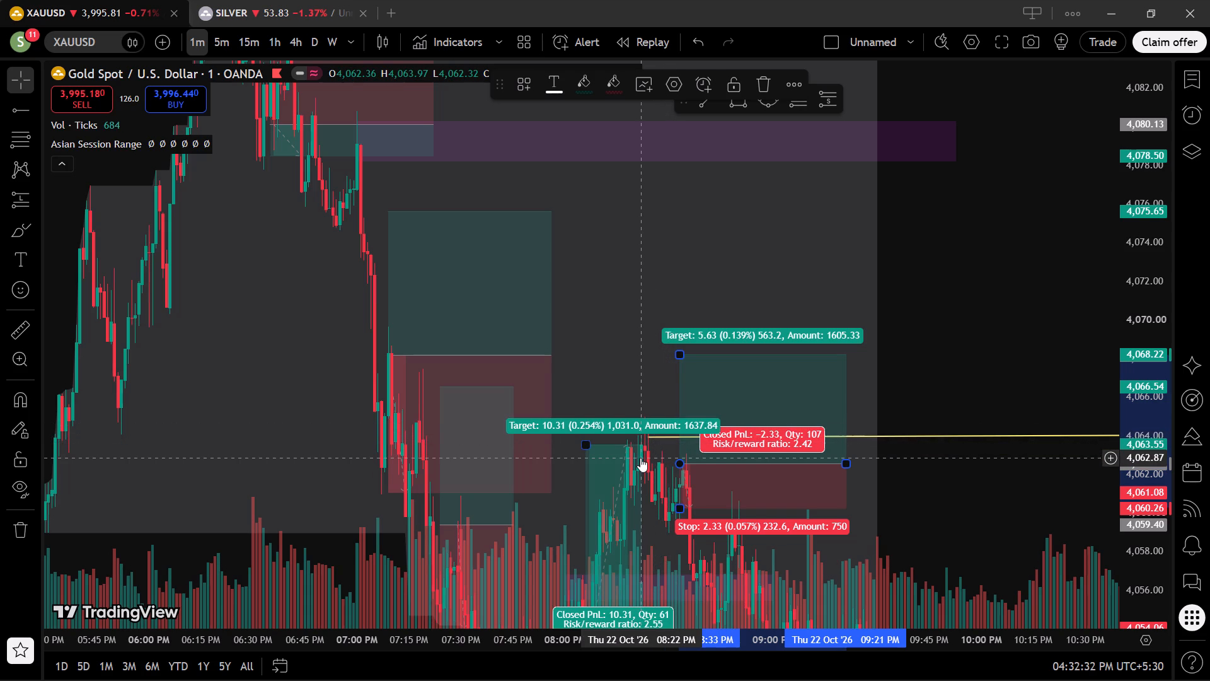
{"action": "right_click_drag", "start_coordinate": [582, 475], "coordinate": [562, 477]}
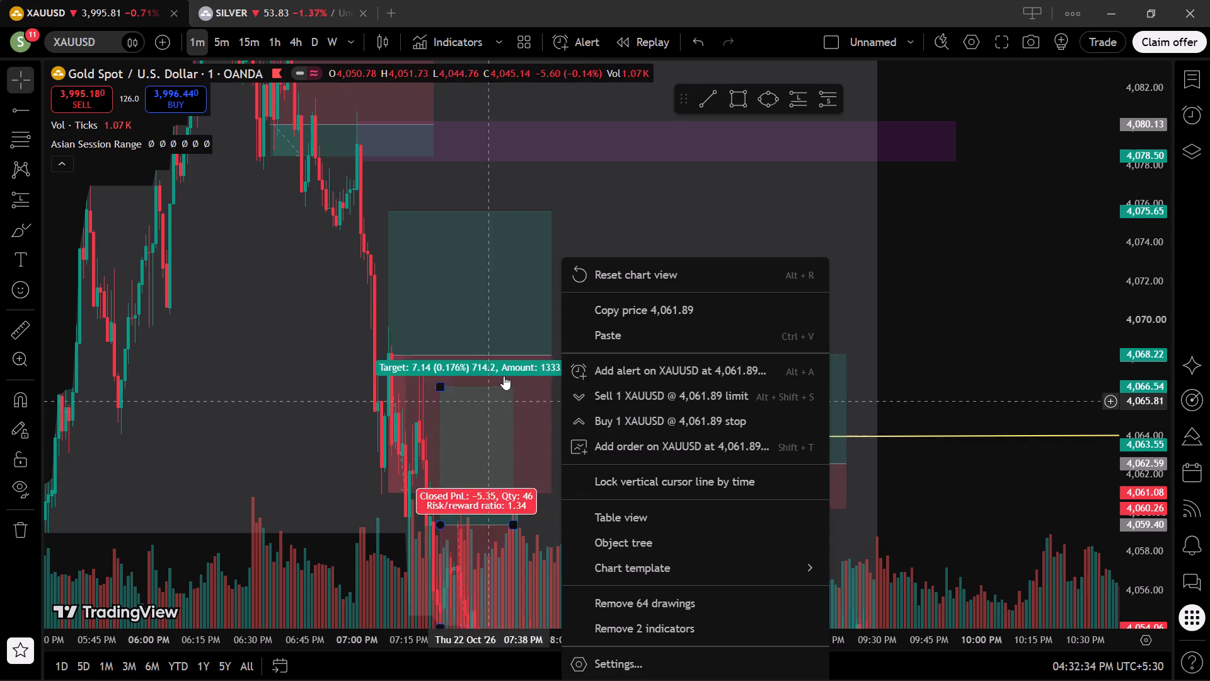
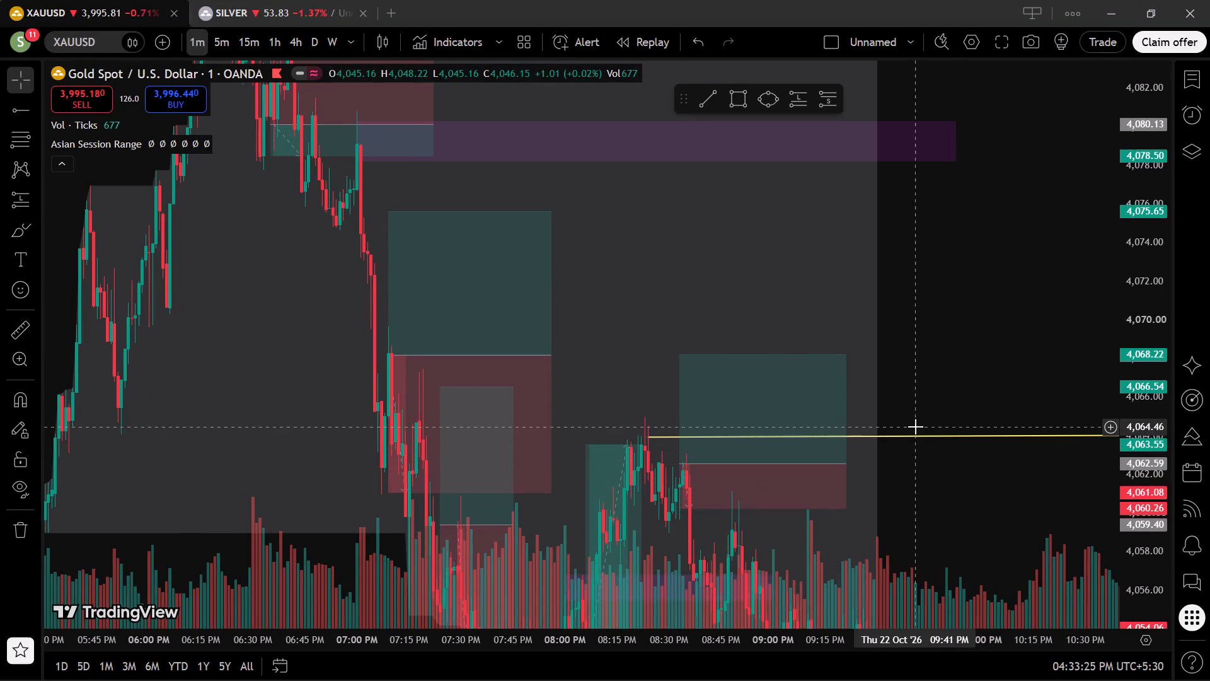
Move the 08:33 PM long position's entry to 08:24 PM at about 4,063.61, for a risk/reward ratio of about 1.38.
{"action": "left_click_drag", "start_coordinate": [923, 486], "coordinate": [824, 320]}
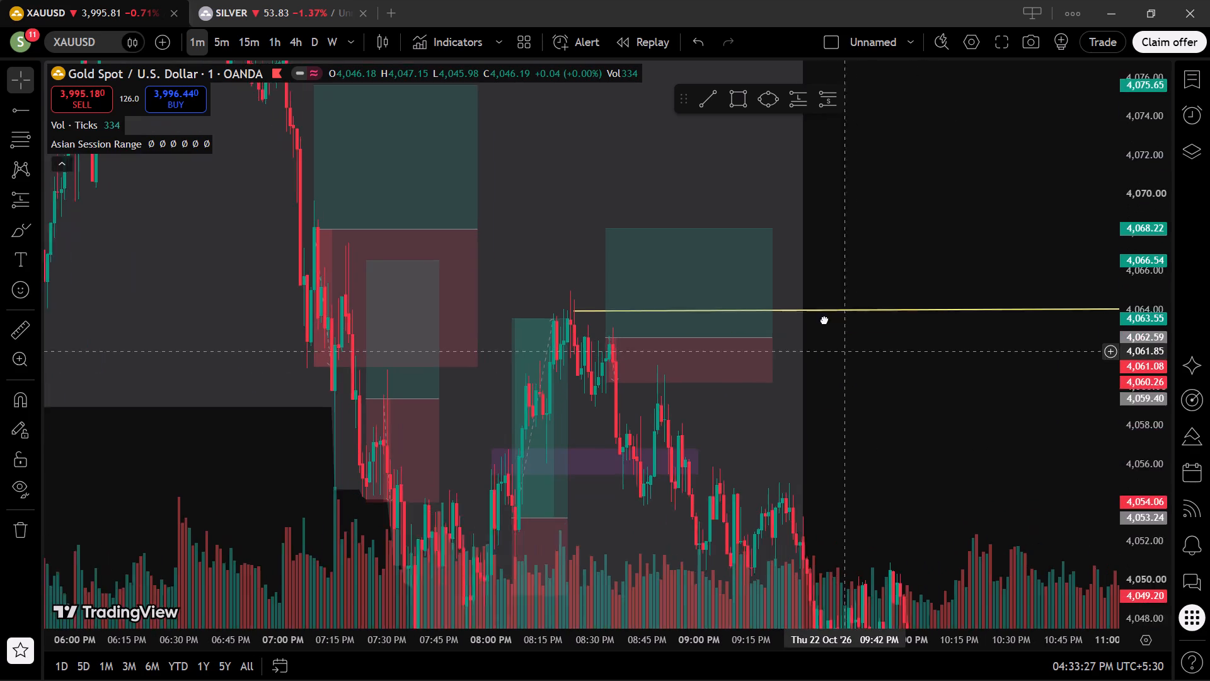
{"action": "left_click_drag", "start_coordinate": [824, 320], "coordinate": [820, 311]}
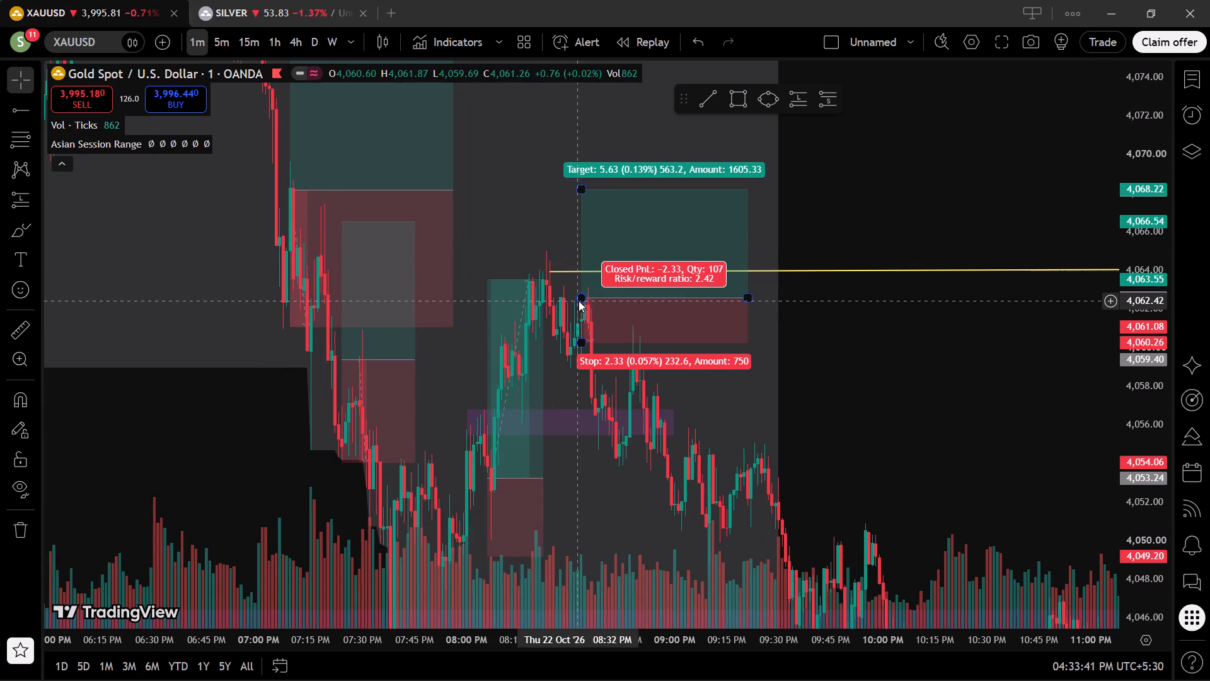
{"action": "left_click_drag", "start_coordinate": [582, 298], "coordinate": [582, 289]}
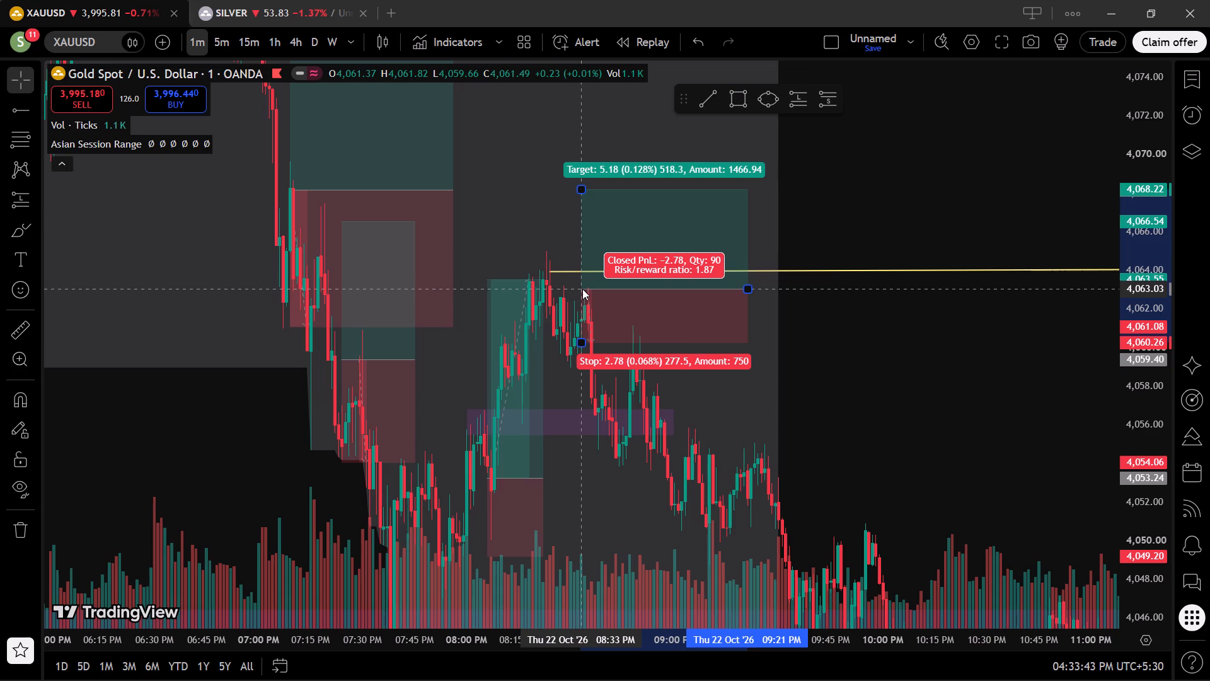
{"action": "left_click_drag", "start_coordinate": [582, 289], "coordinate": [582, 284]}
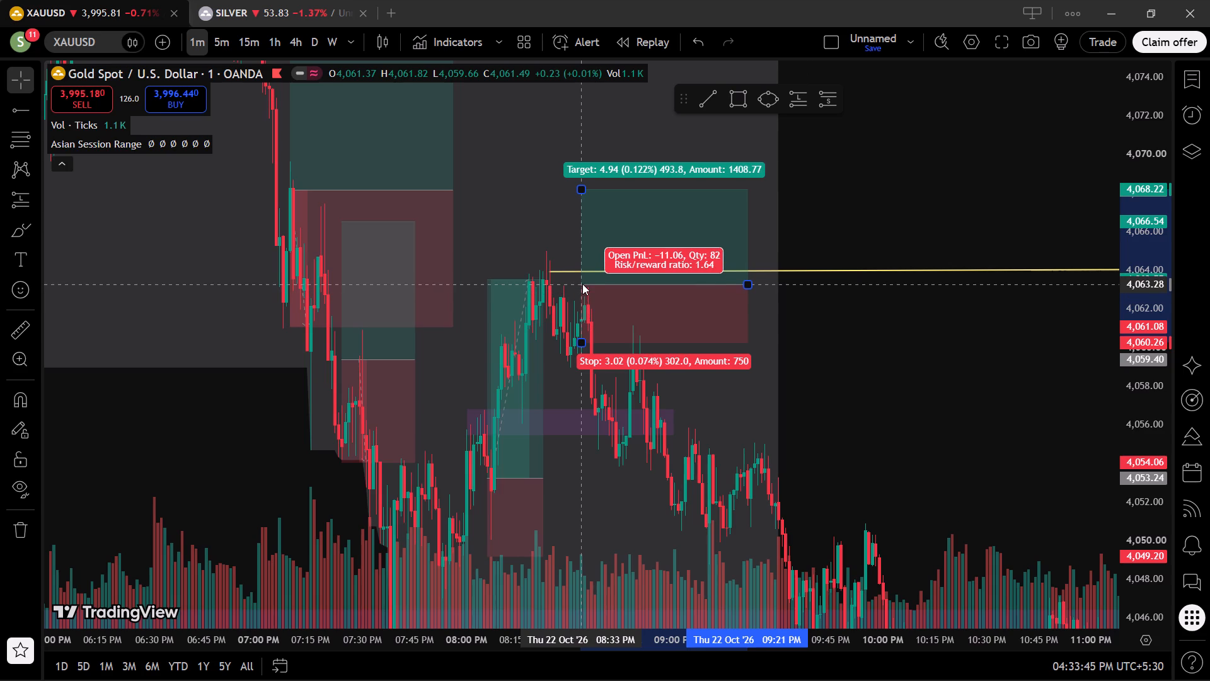
{"action": "left_click_drag", "start_coordinate": [582, 284], "coordinate": [582, 285]}
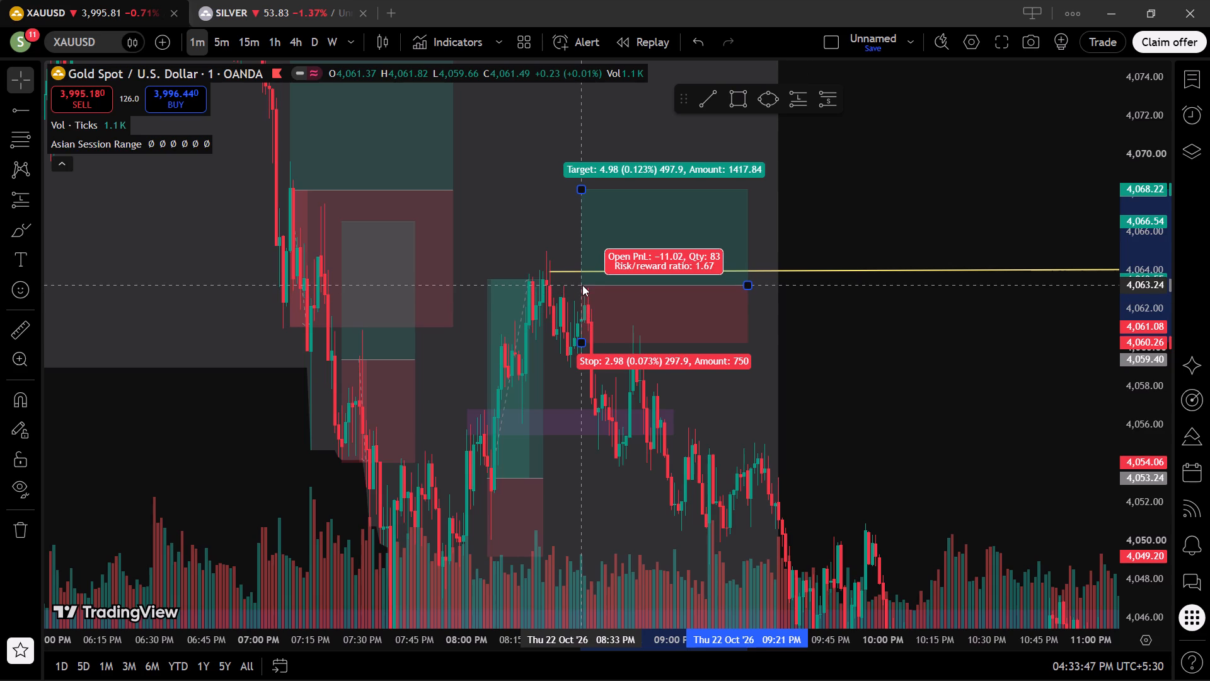
{"action": "left_click_drag", "start_coordinate": [582, 285], "coordinate": [565, 289]}
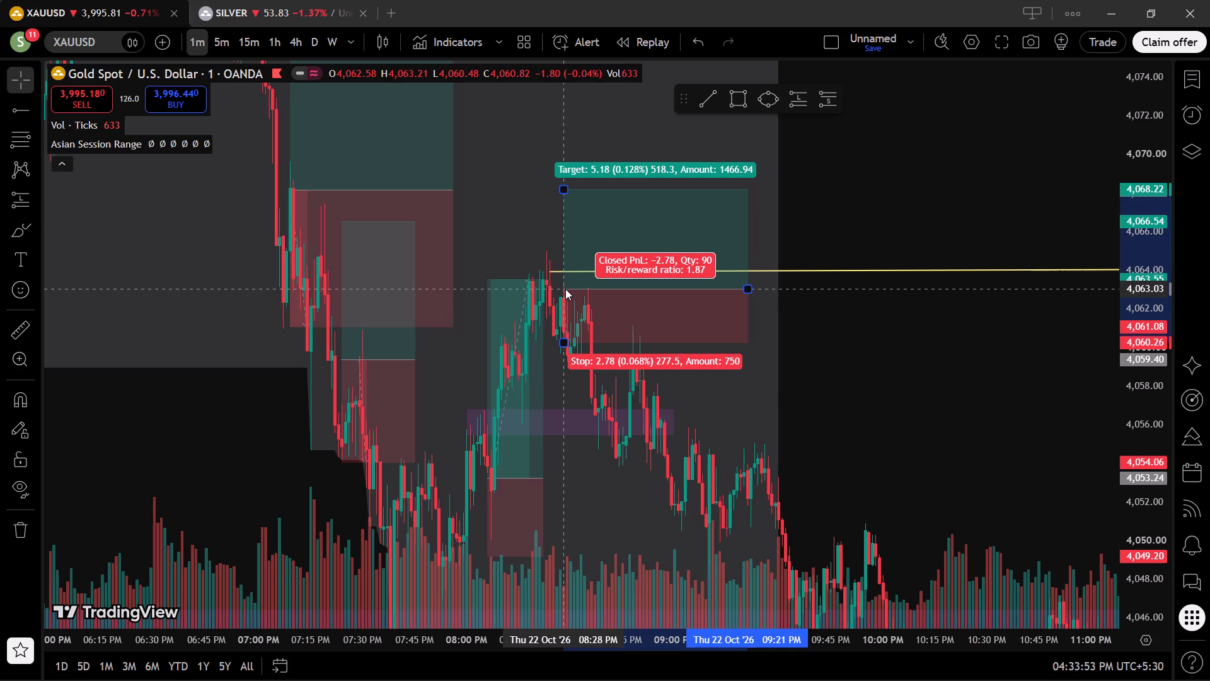
{"action": "left_click_drag", "start_coordinate": [565, 289], "coordinate": [565, 281]}
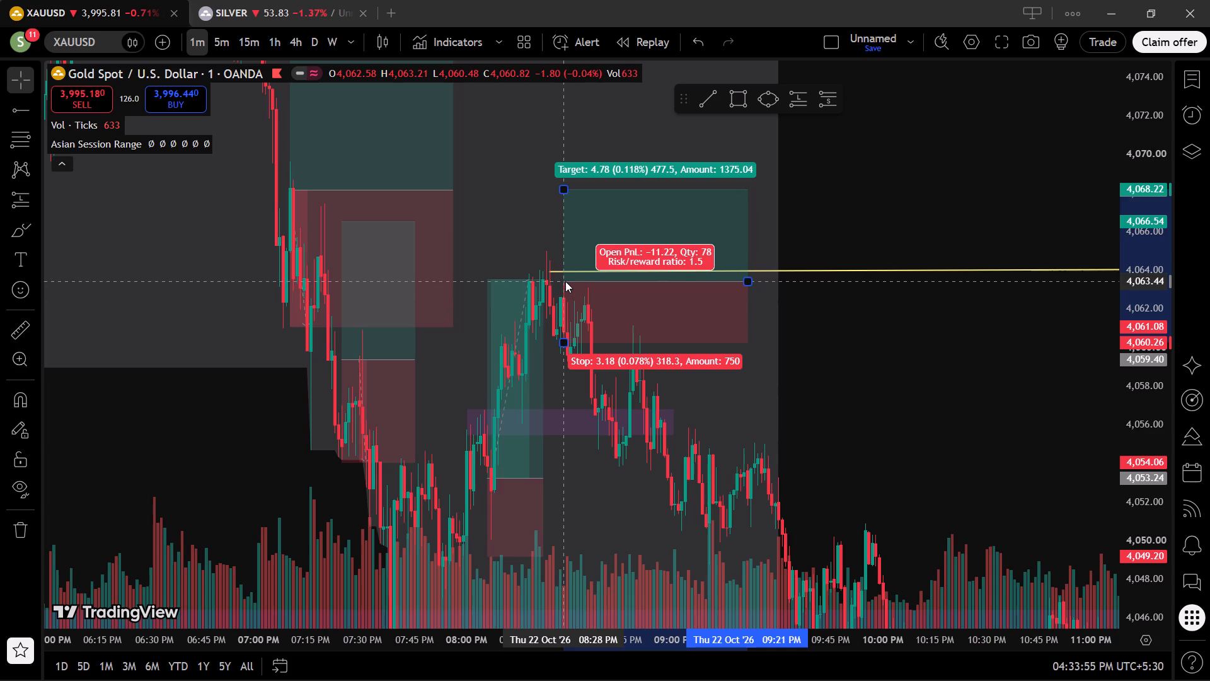
{"action": "left_click_drag", "start_coordinate": [565, 281], "coordinate": [565, 295]}
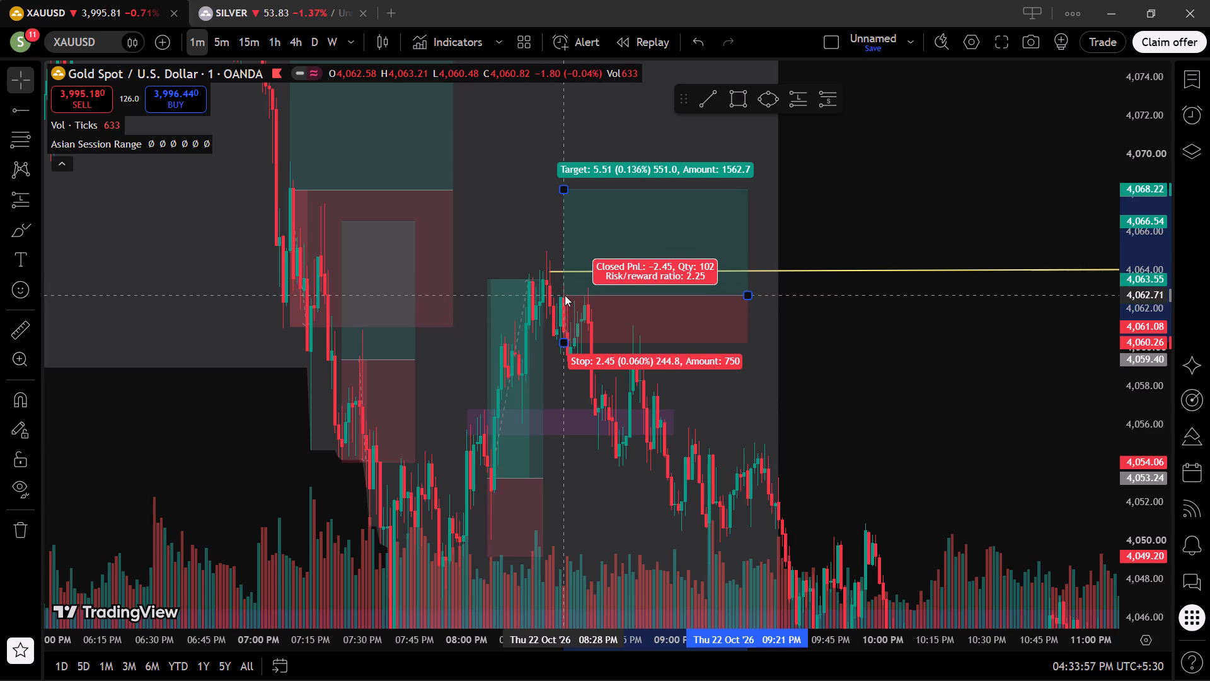
{"action": "left_click_drag", "start_coordinate": [565, 295], "coordinate": [565, 289]}
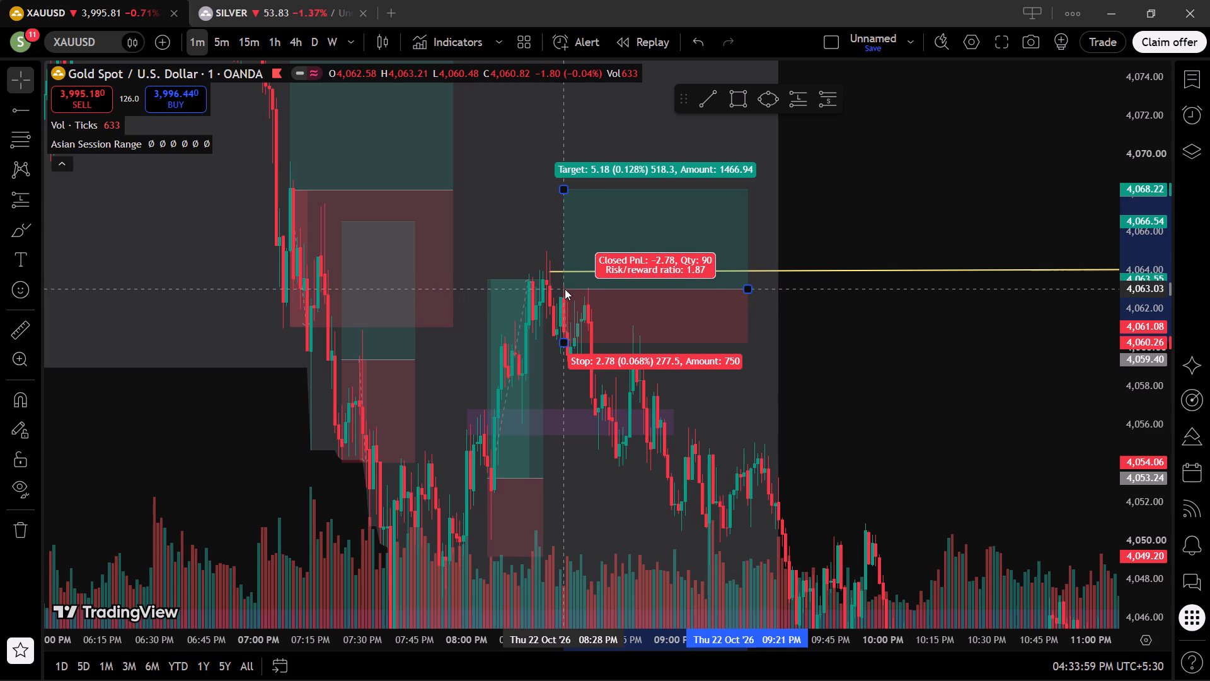
{"action": "left_click_drag", "start_coordinate": [565, 289], "coordinate": [563, 280]}
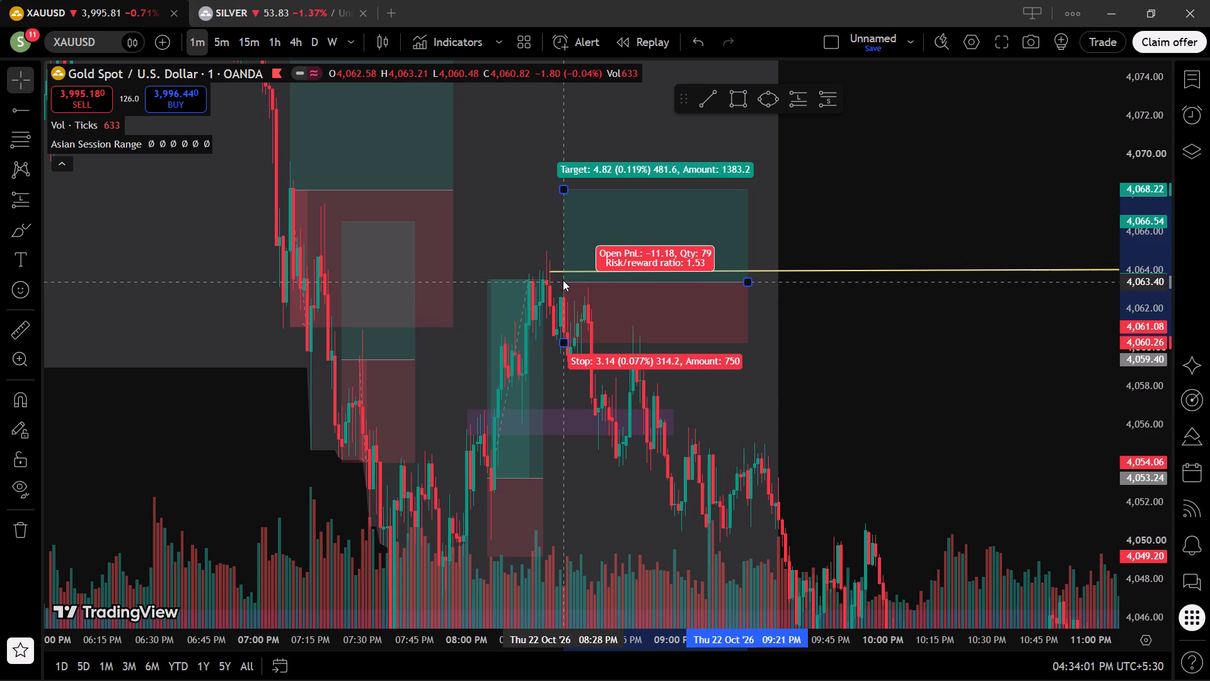
{"action": "left_click_drag", "start_coordinate": [563, 280], "coordinate": [548, 278]}
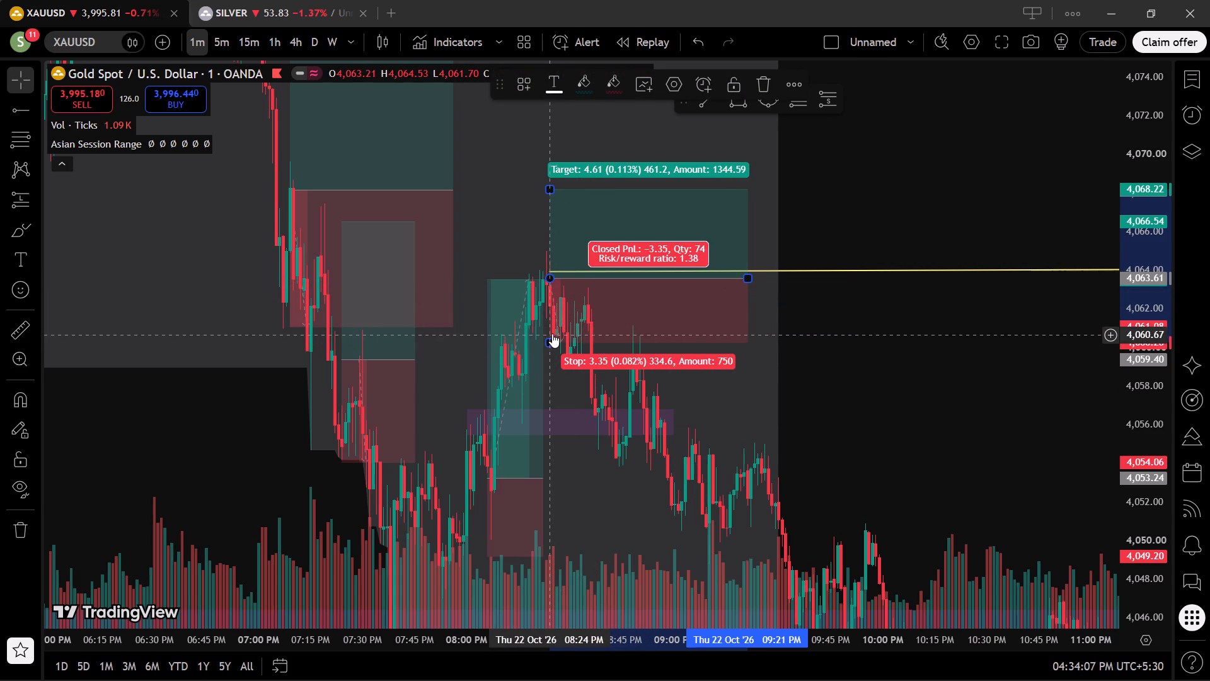
Lower the stop of the 08:24 PM long position to about 4,059.36, roughly 4.24 below its entry.
{"action": "left_click_drag", "start_coordinate": [552, 337], "coordinate": [553, 356]}
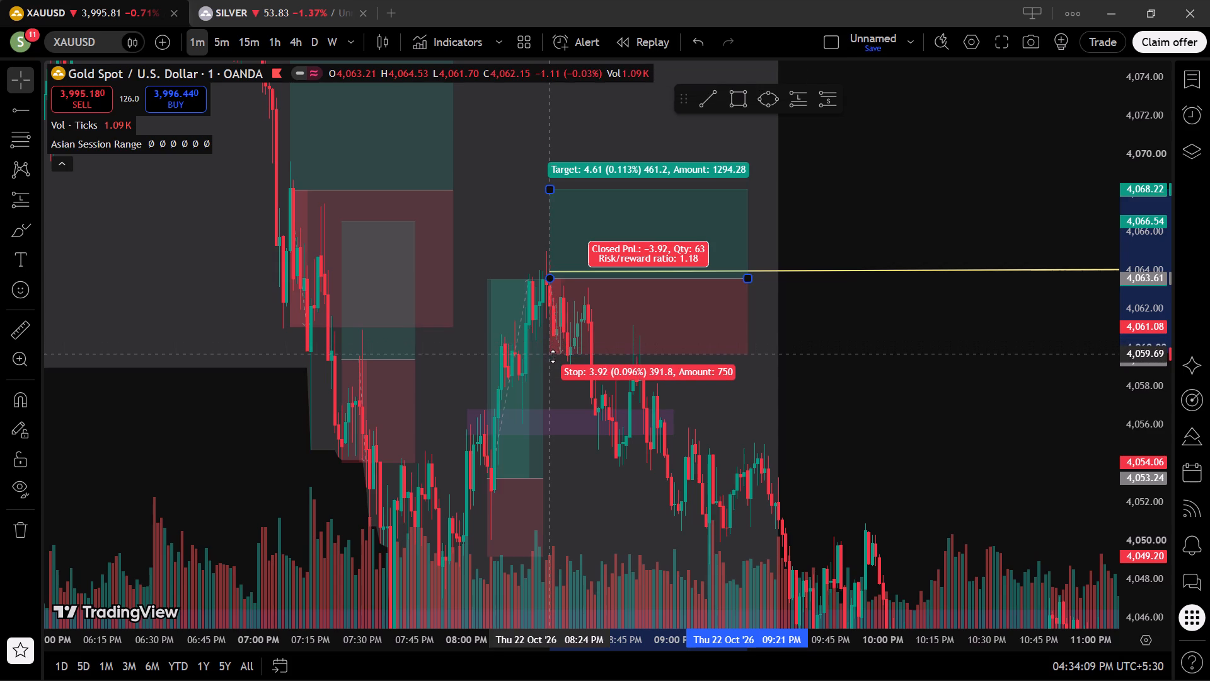
{"action": "left_click_drag", "start_coordinate": [553, 356], "coordinate": [553, 360]}
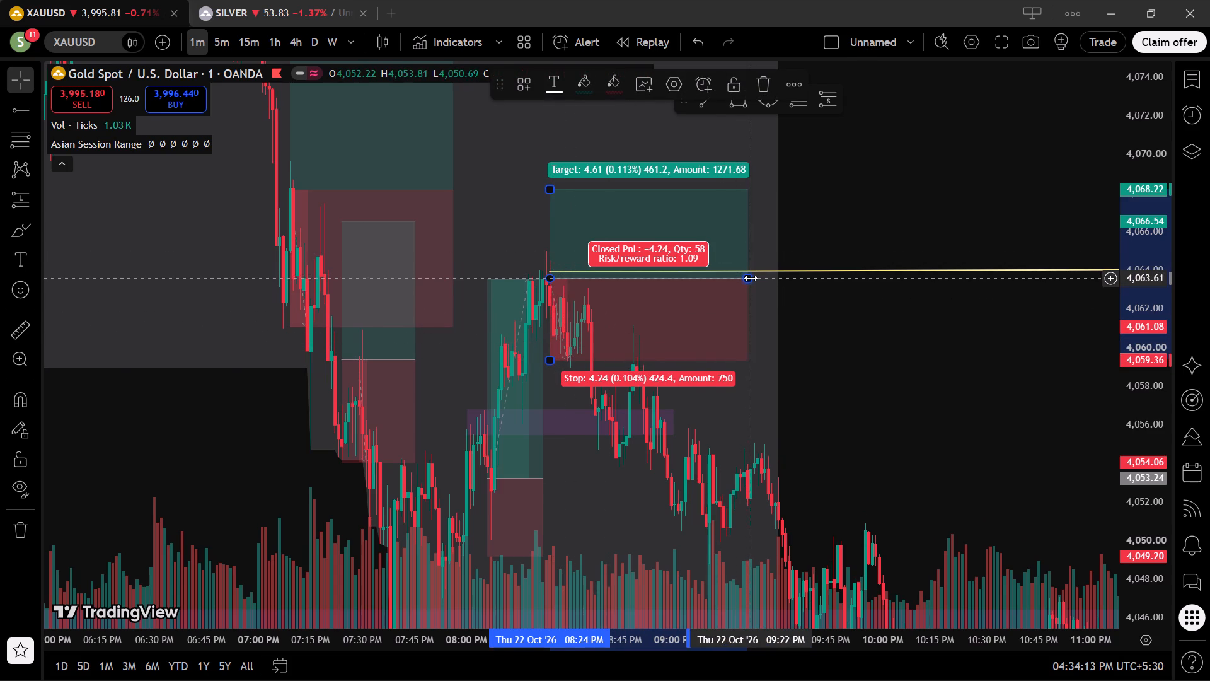
Shorten the 08:24 PM long position so that it ends at about 08:38 PM on 22 October.
{"action": "left_click_drag", "start_coordinate": [751, 278], "coordinate": [599, 301]}
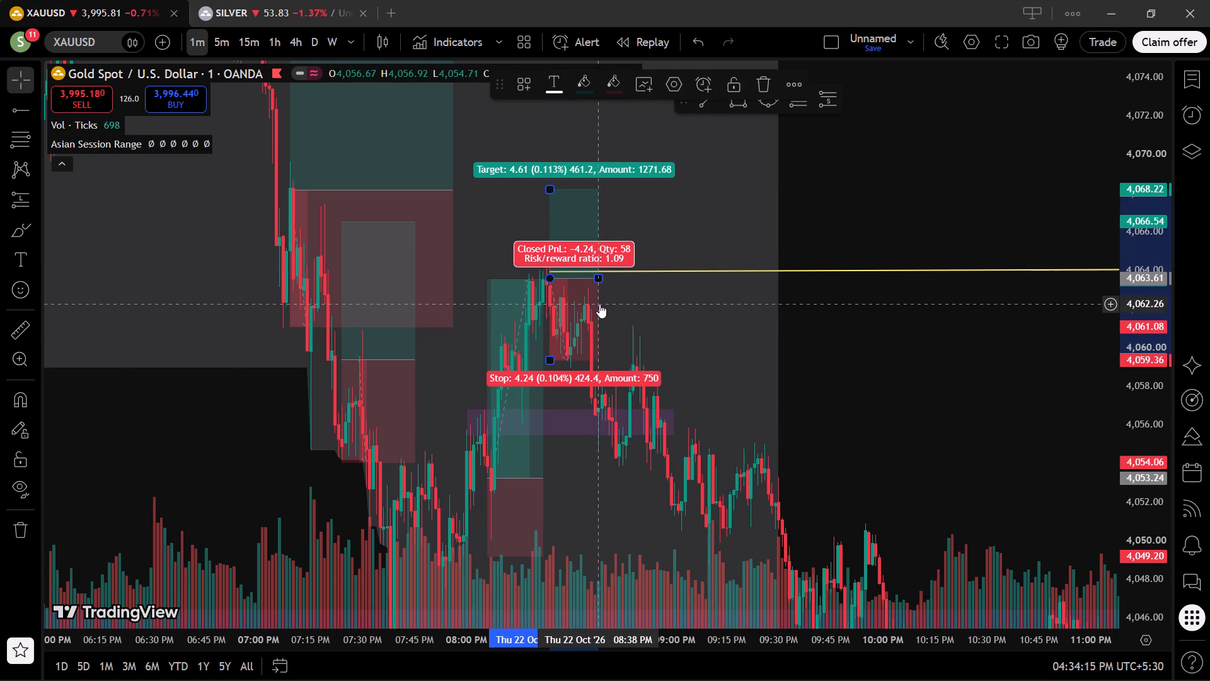
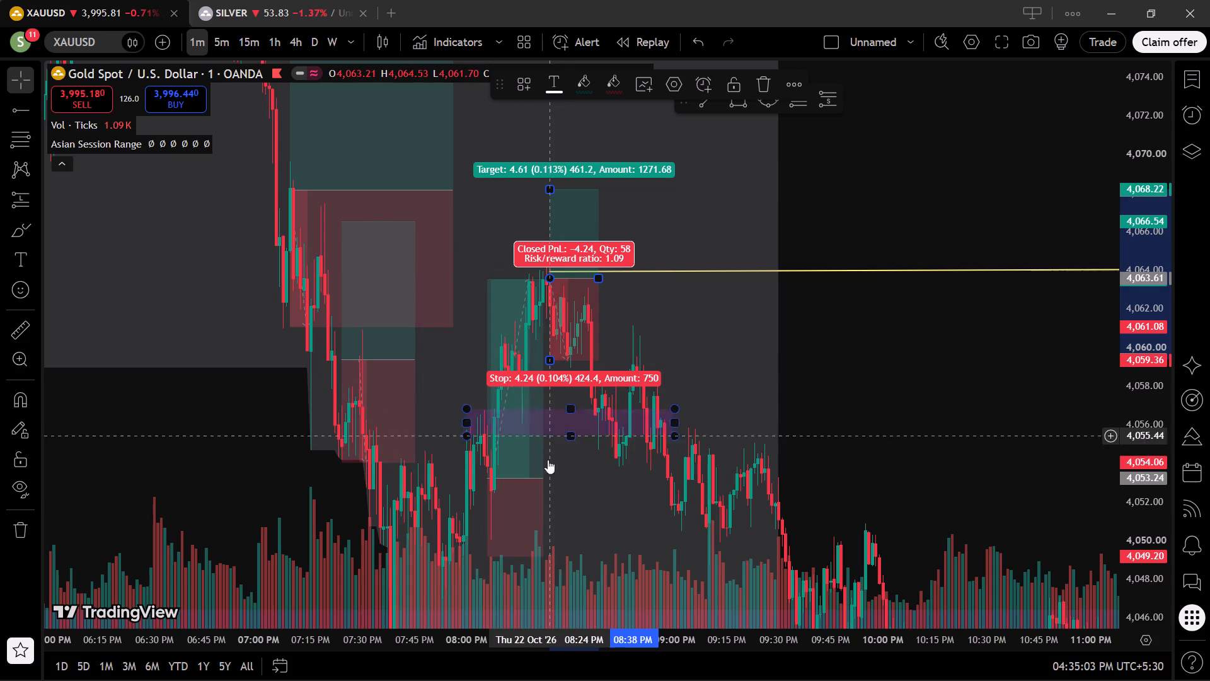
Shorten the long position with entry at 4,053.24 so that it ends at about 08:18 PM on 22 October.
{"action": "left_click_drag", "start_coordinate": [546, 477], "coordinate": [531, 476]}
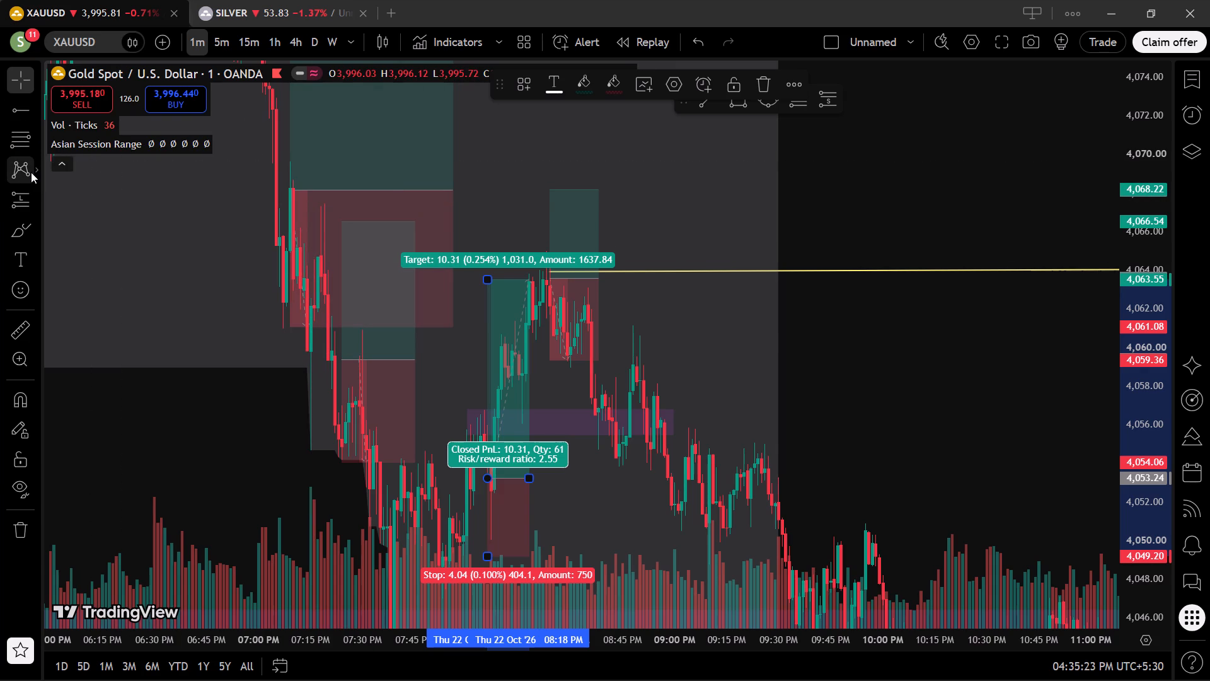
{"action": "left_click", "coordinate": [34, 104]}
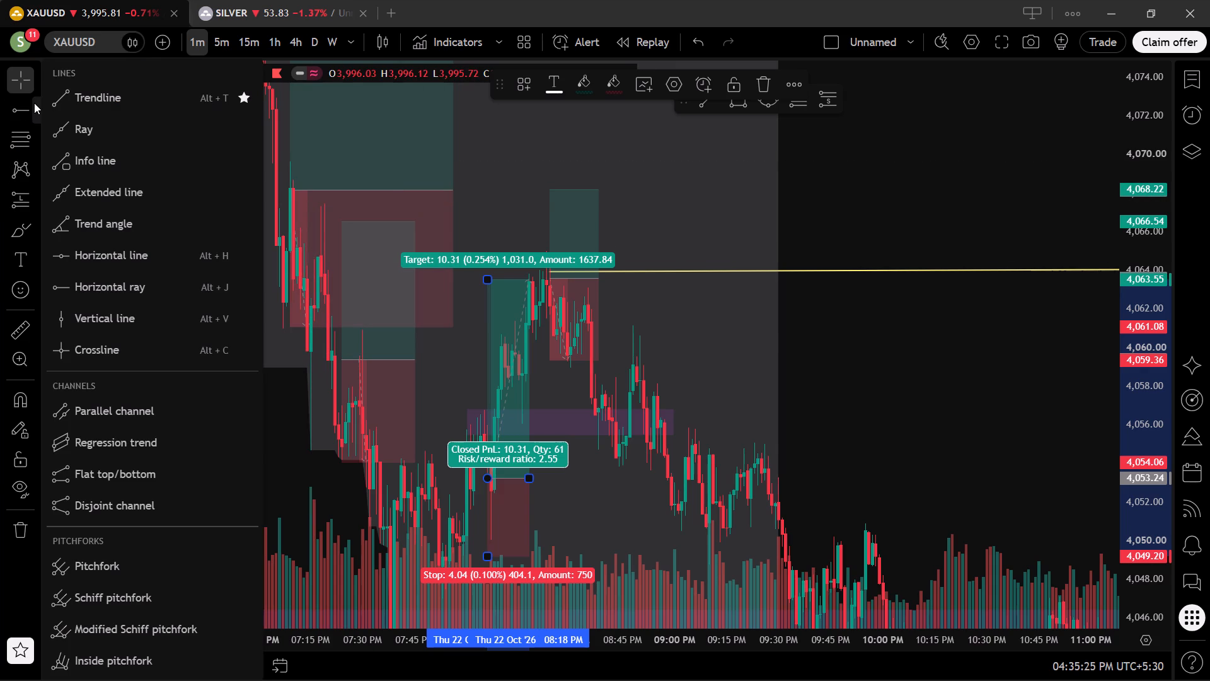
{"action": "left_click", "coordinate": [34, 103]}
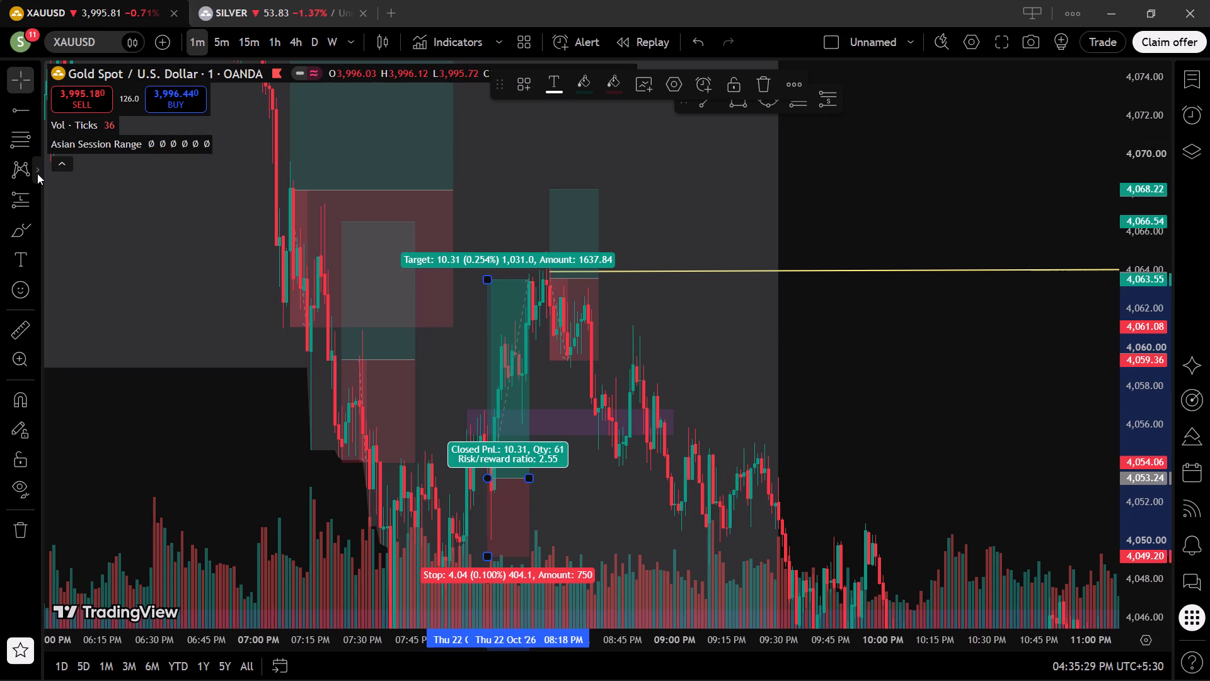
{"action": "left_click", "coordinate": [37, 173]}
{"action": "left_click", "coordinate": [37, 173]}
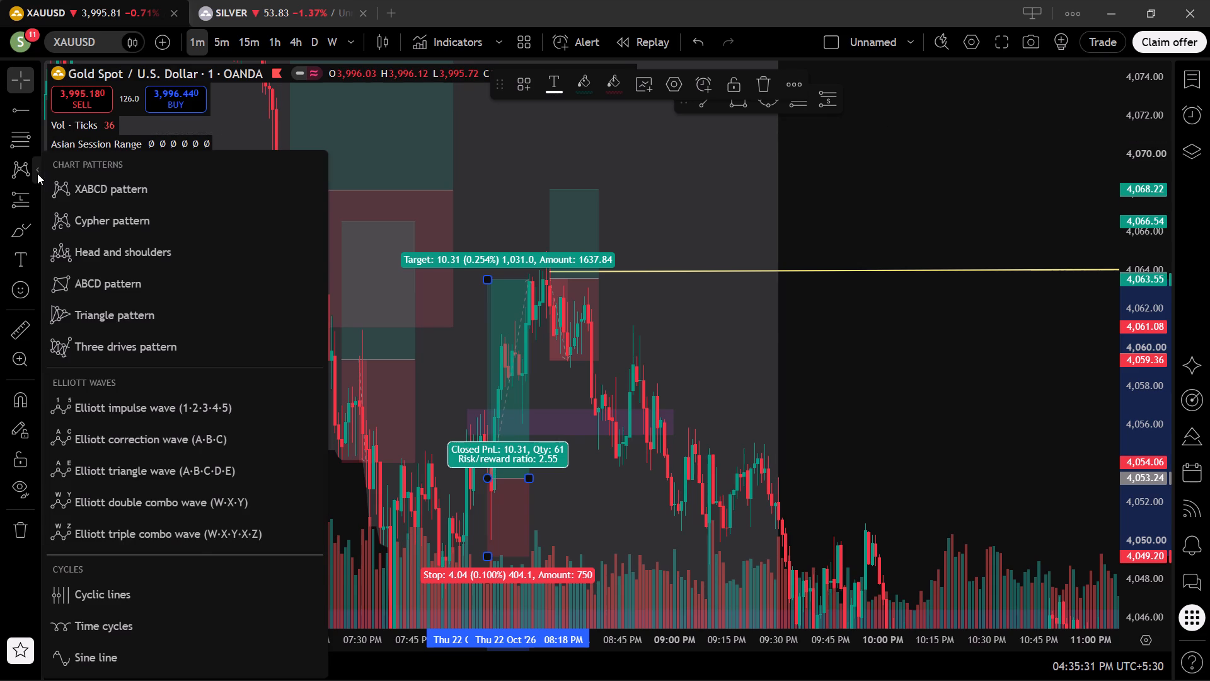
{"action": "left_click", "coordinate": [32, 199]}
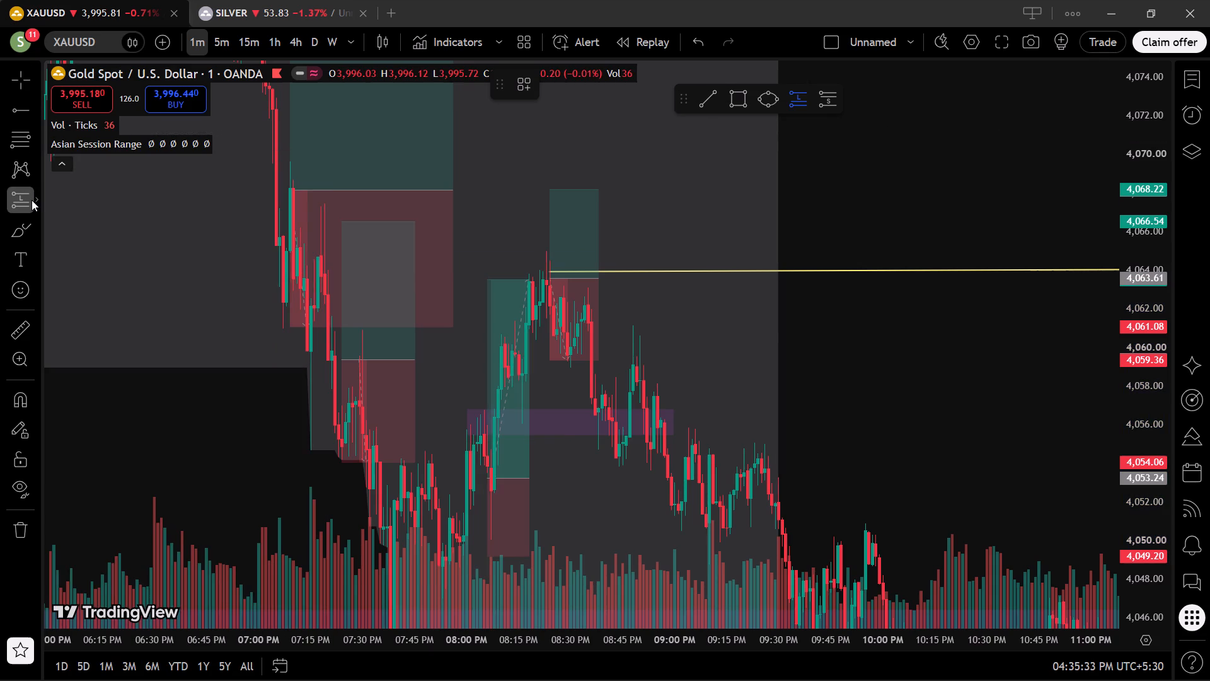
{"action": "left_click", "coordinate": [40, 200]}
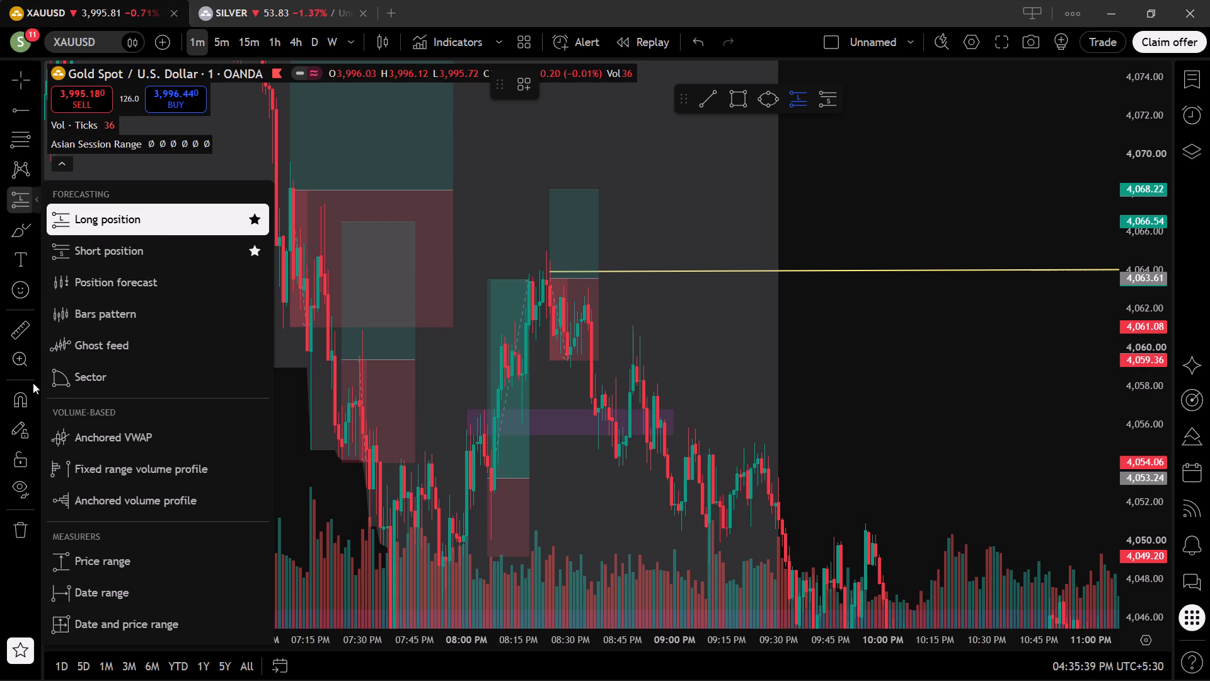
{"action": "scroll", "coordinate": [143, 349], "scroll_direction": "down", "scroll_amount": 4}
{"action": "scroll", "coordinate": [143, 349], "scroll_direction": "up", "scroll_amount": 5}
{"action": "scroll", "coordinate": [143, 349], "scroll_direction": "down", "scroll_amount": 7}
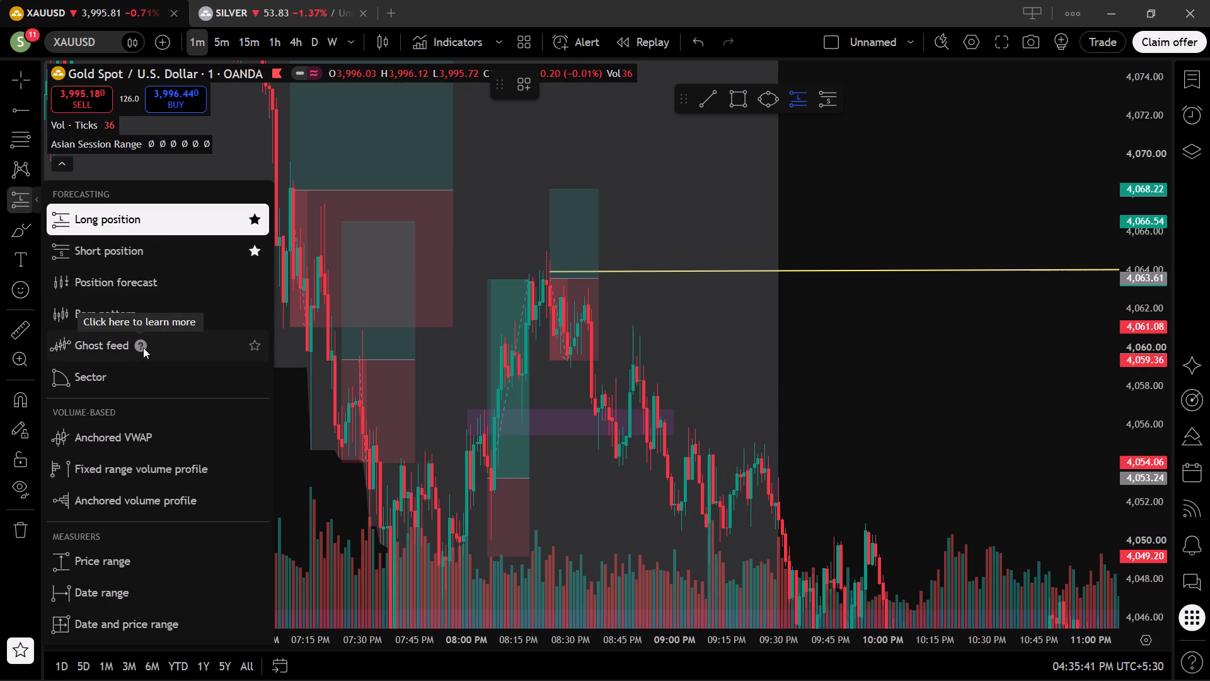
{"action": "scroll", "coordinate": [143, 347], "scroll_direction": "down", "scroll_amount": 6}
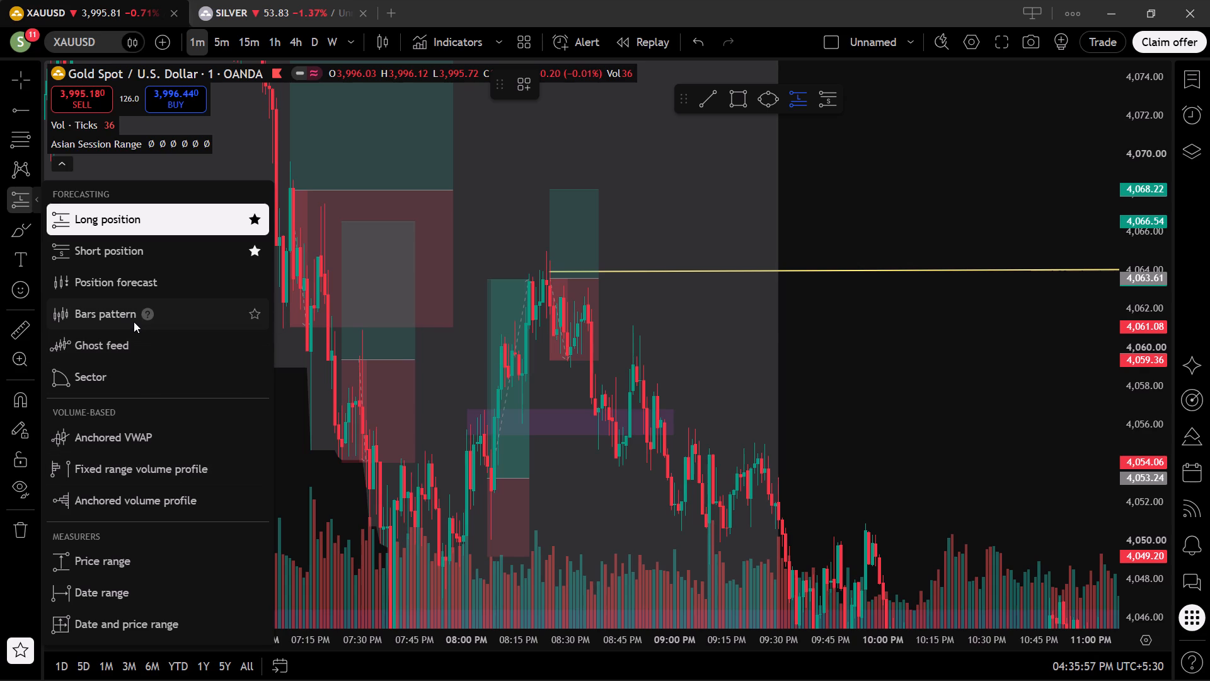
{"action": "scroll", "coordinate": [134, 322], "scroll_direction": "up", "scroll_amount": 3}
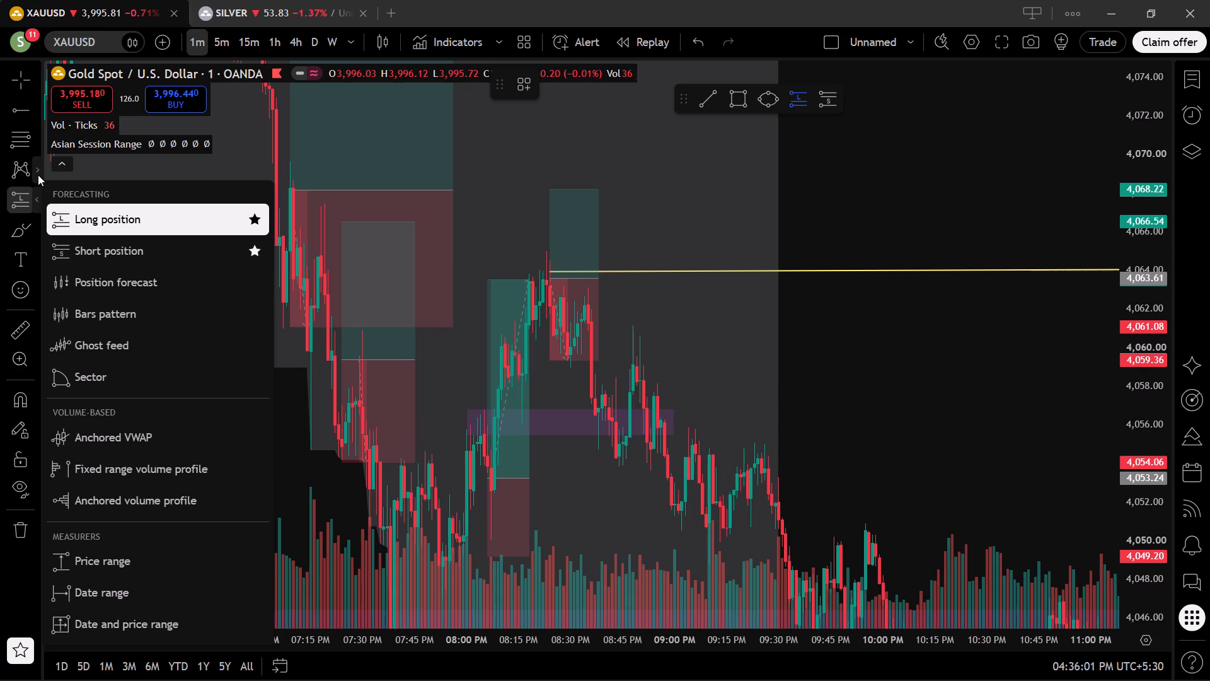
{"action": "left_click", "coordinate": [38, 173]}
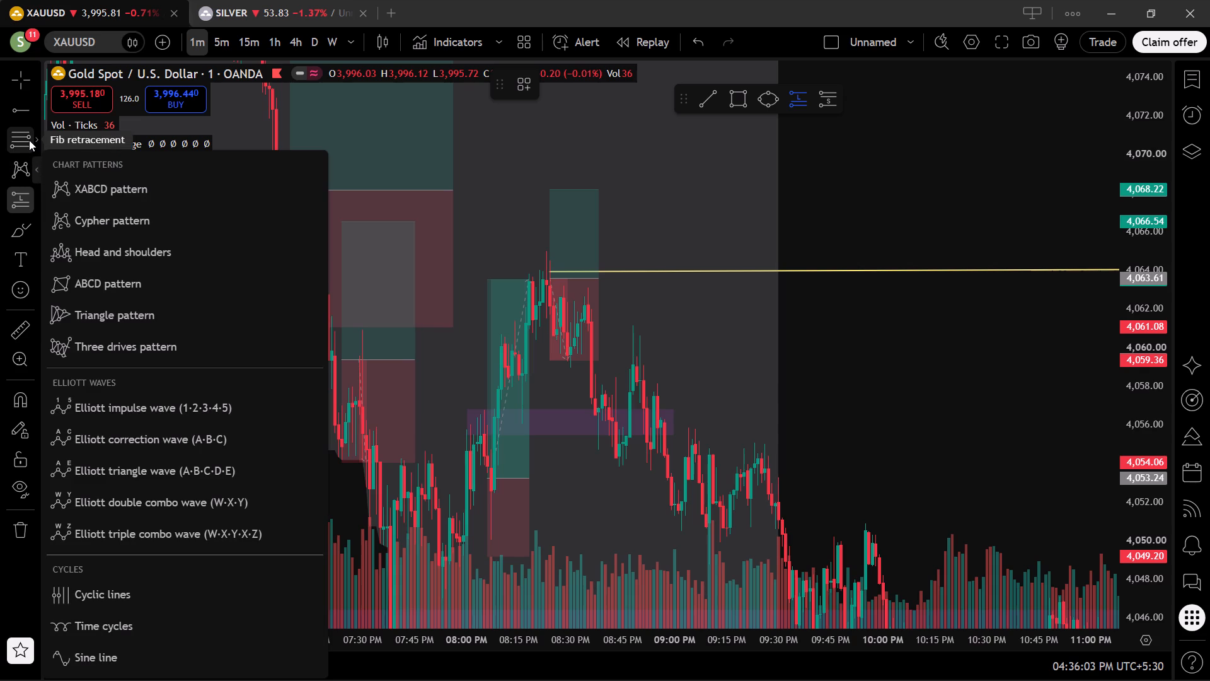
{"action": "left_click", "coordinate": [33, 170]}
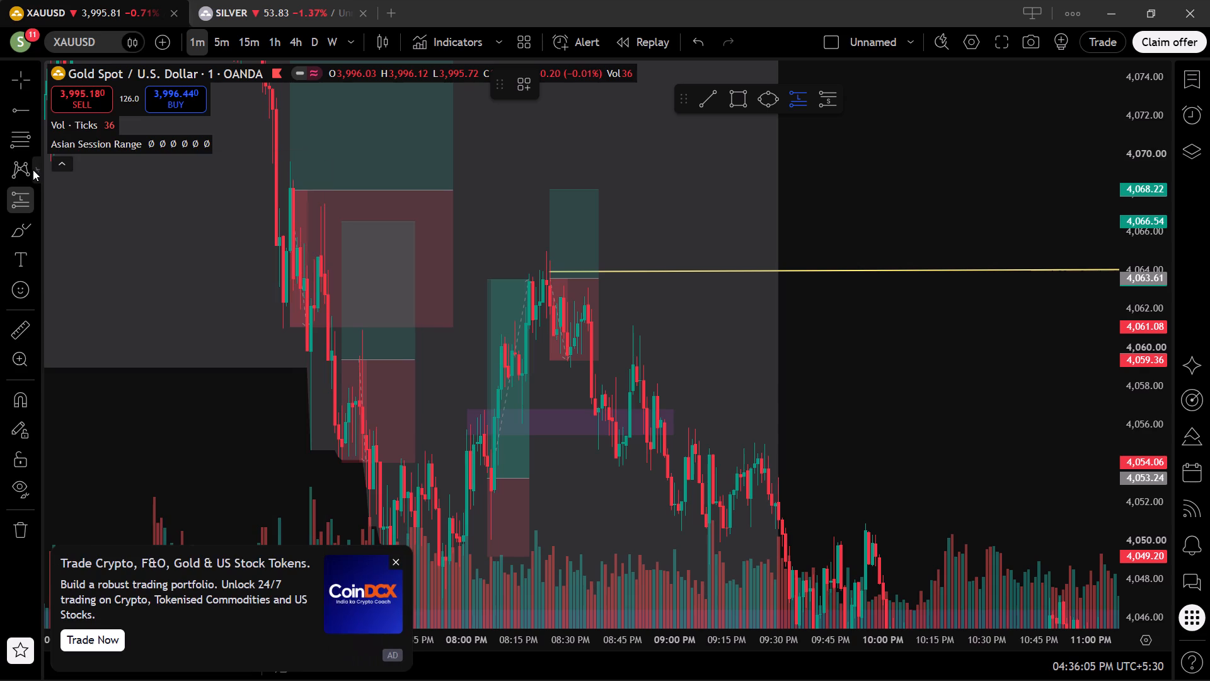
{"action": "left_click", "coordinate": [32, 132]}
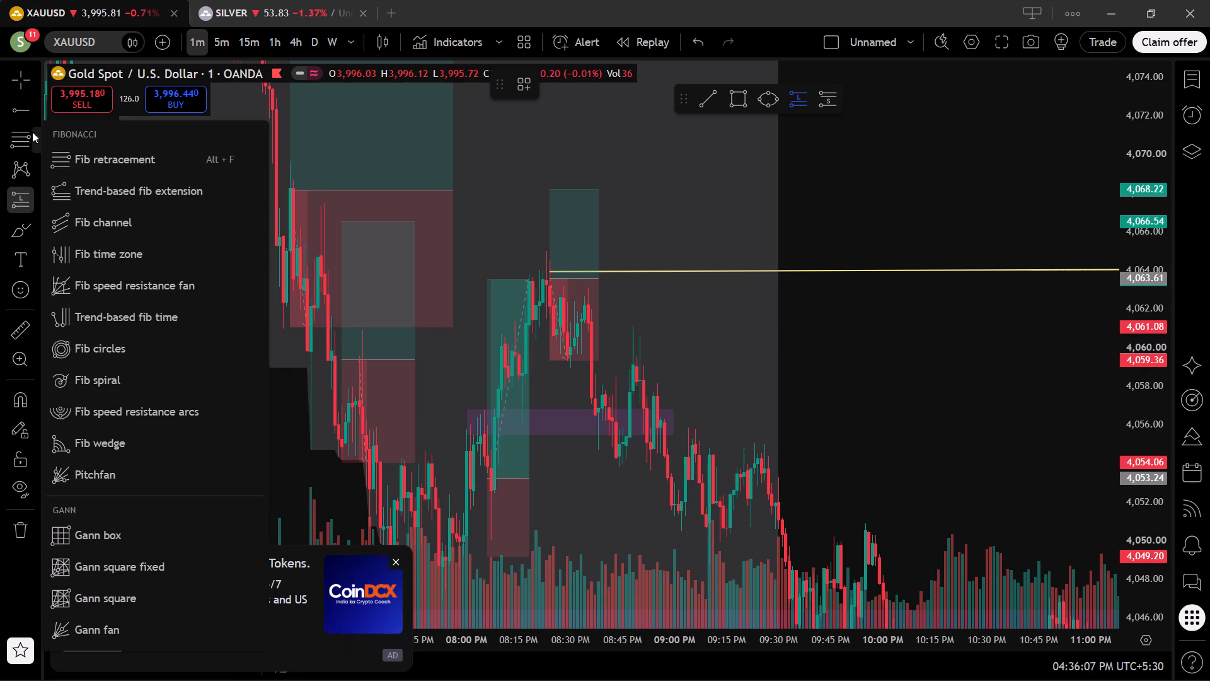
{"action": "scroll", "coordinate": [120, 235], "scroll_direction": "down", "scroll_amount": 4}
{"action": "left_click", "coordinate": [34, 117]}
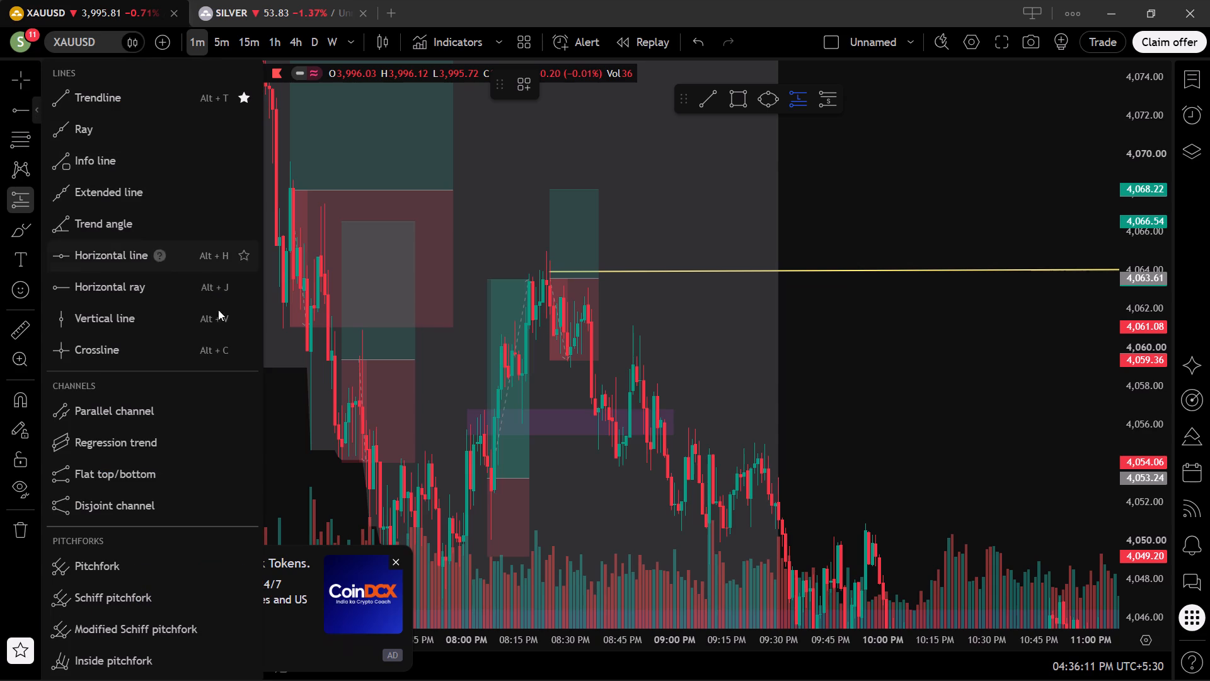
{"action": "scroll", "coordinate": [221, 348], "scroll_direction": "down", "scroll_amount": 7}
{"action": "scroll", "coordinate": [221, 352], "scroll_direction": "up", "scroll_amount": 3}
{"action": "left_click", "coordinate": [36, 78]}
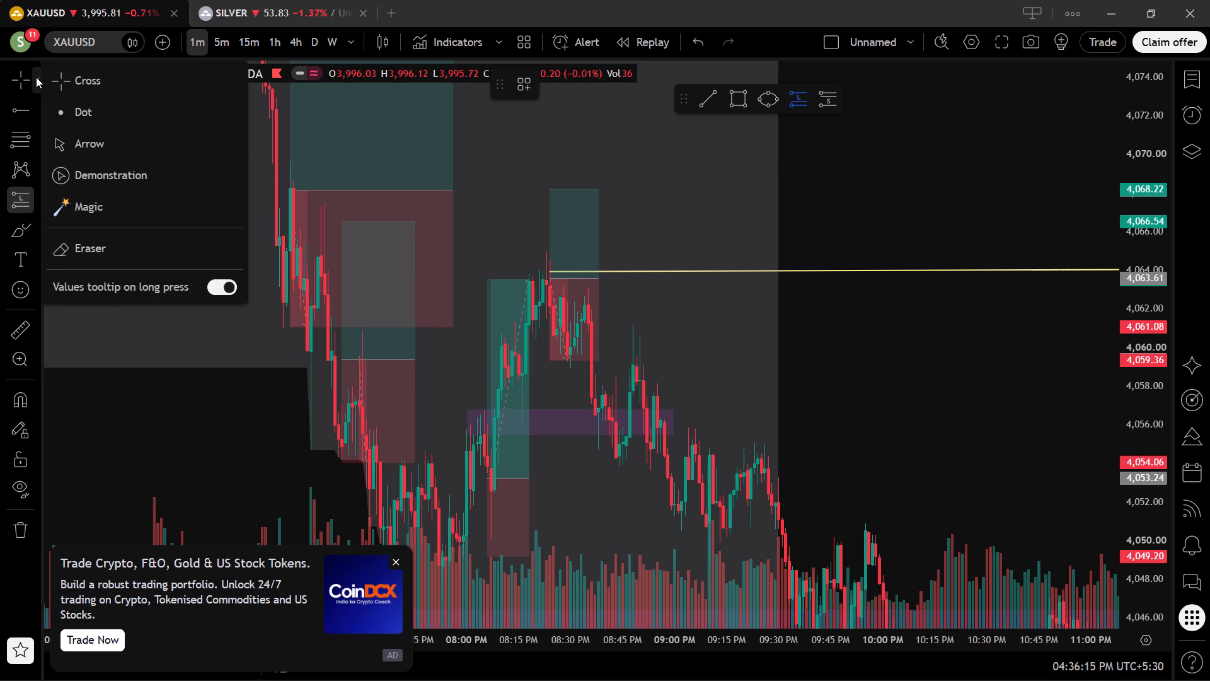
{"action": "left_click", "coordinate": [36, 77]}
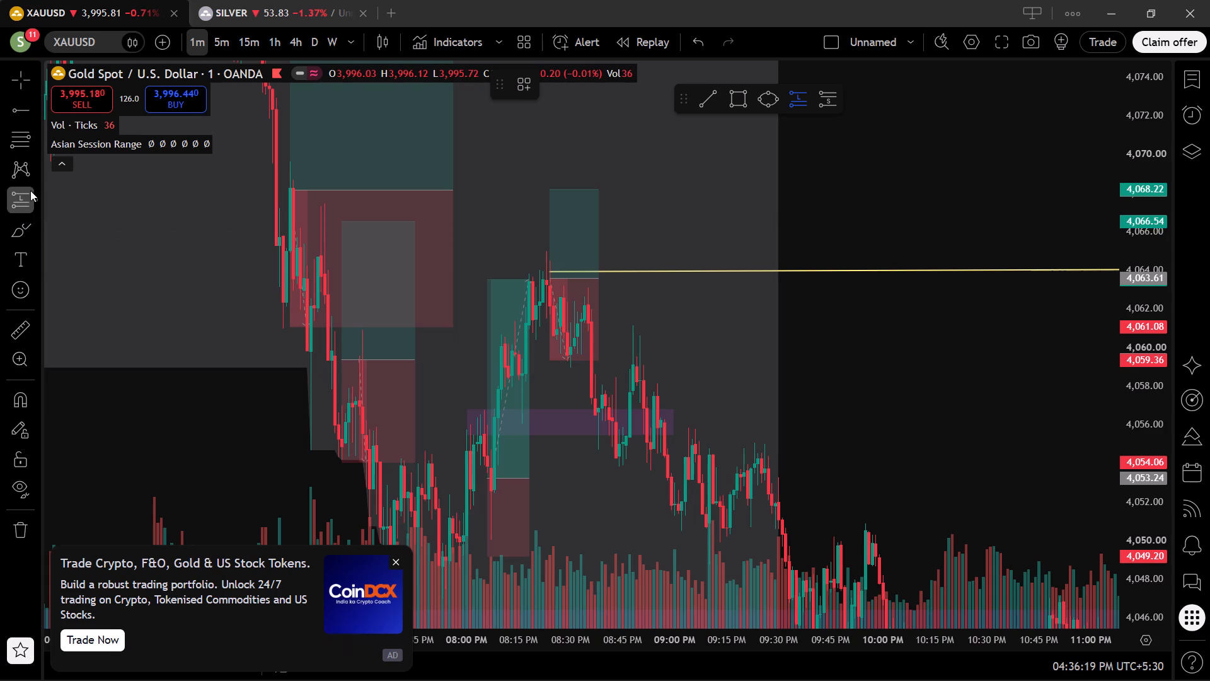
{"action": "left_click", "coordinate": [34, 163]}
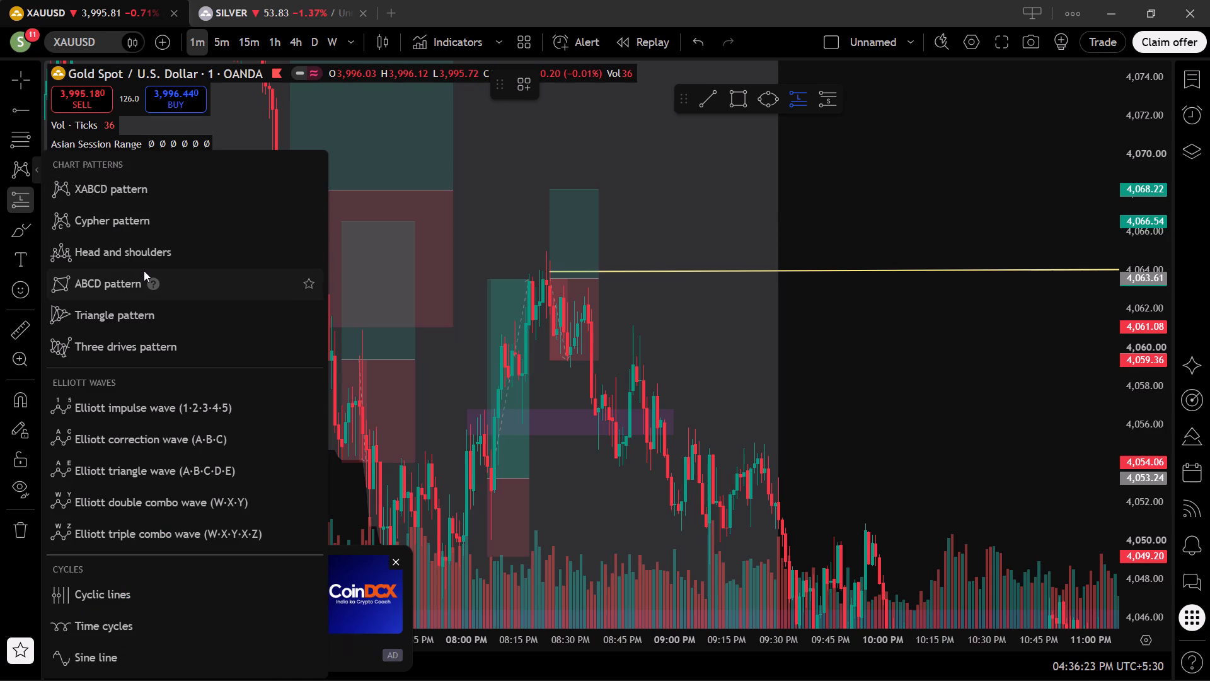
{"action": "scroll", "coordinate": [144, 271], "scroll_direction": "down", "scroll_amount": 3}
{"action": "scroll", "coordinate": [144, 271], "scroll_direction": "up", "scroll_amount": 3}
Draw a downward arrow marker at 08:19 PM on 22 October, from about 4,065.36 to its tip at about 4,063.77.
{"action": "left_click", "coordinate": [36, 224]}
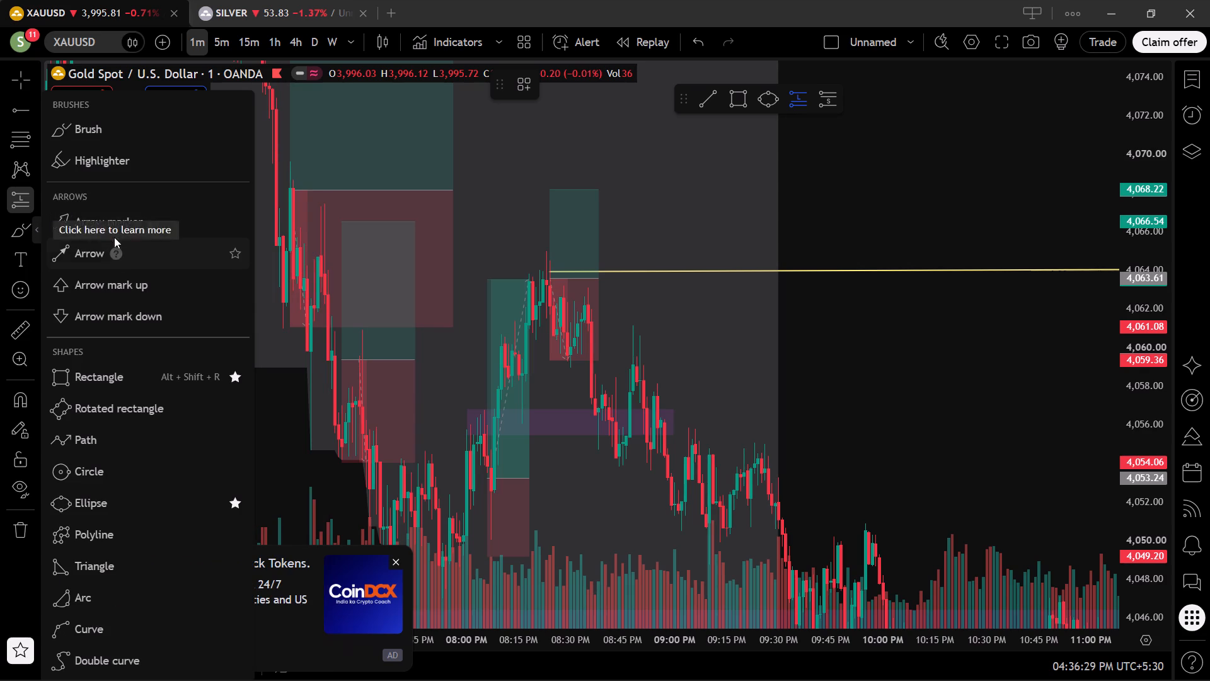
{"action": "left_click", "coordinate": [112, 219]}
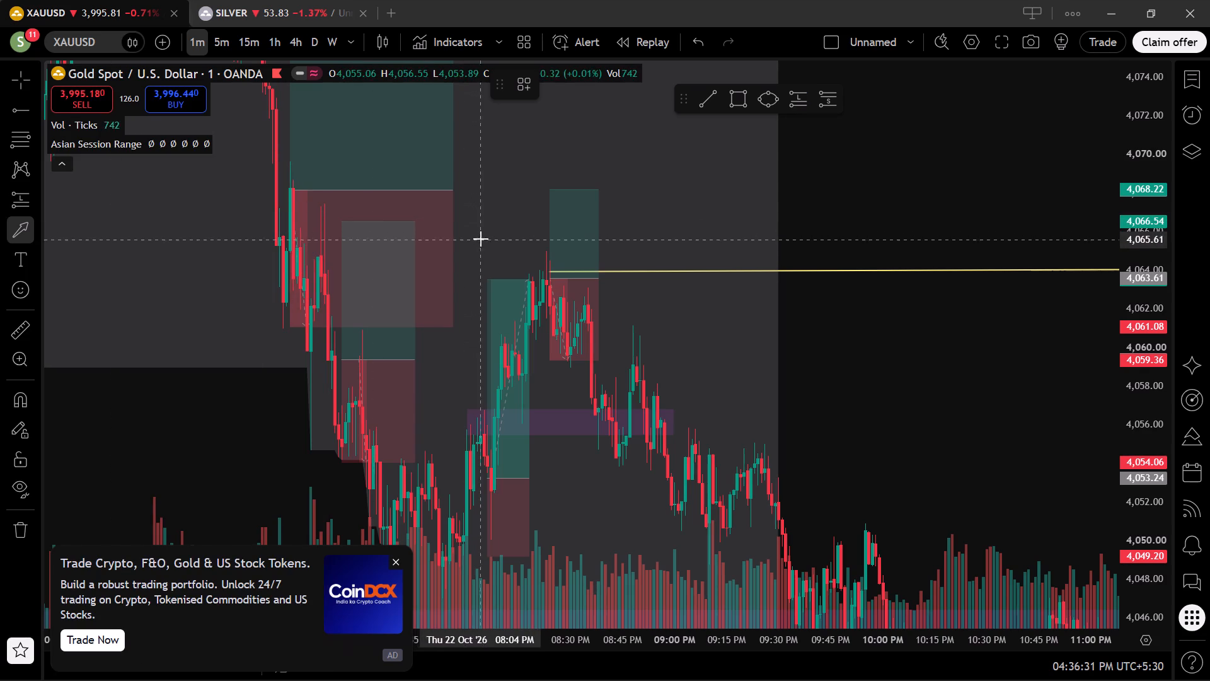
{"action": "left_click", "coordinate": [533, 244]}
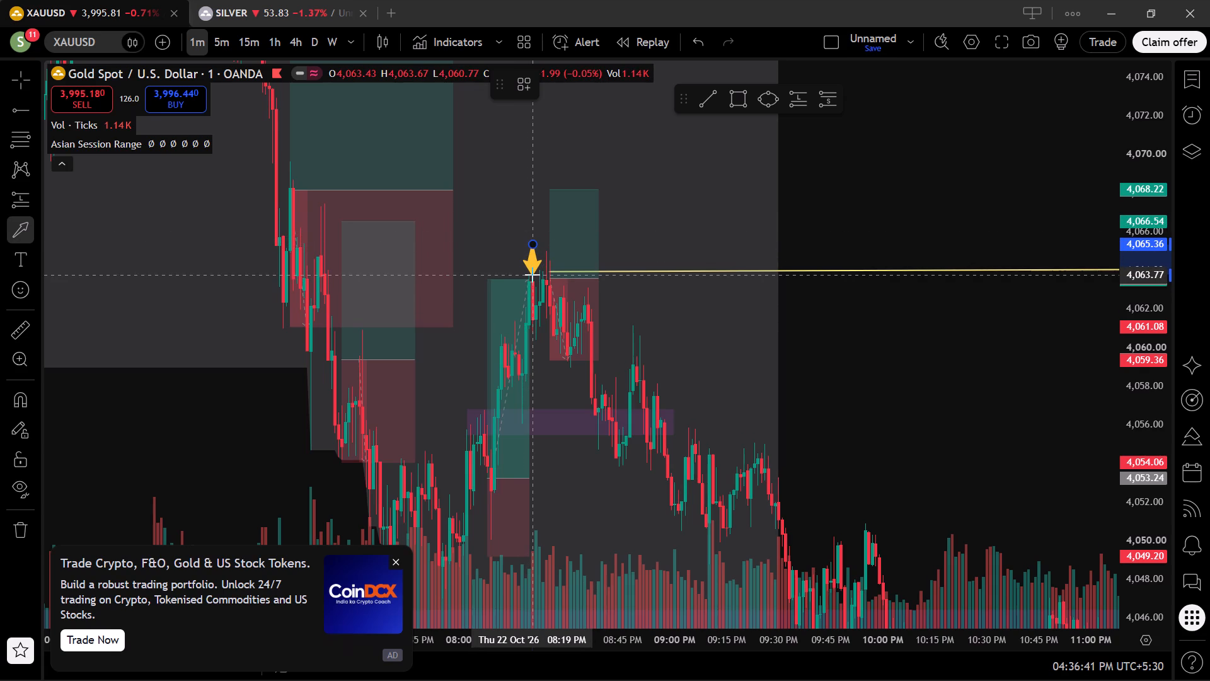
{"action": "left_click", "coordinate": [533, 275]}
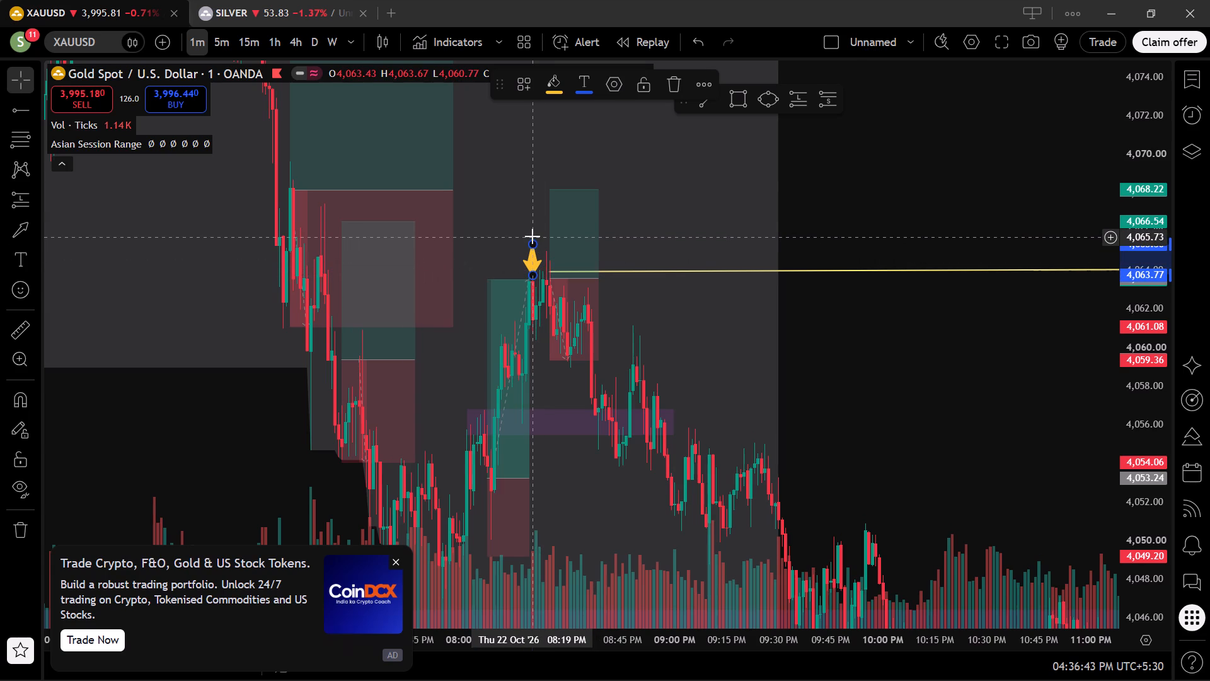
Lengthen the 08:19 PM arrow marker by raising its tail to about 4,066.05, keeping it vertical.
{"action": "left_click_drag", "start_coordinate": [533, 242], "coordinate": [525, 218]}
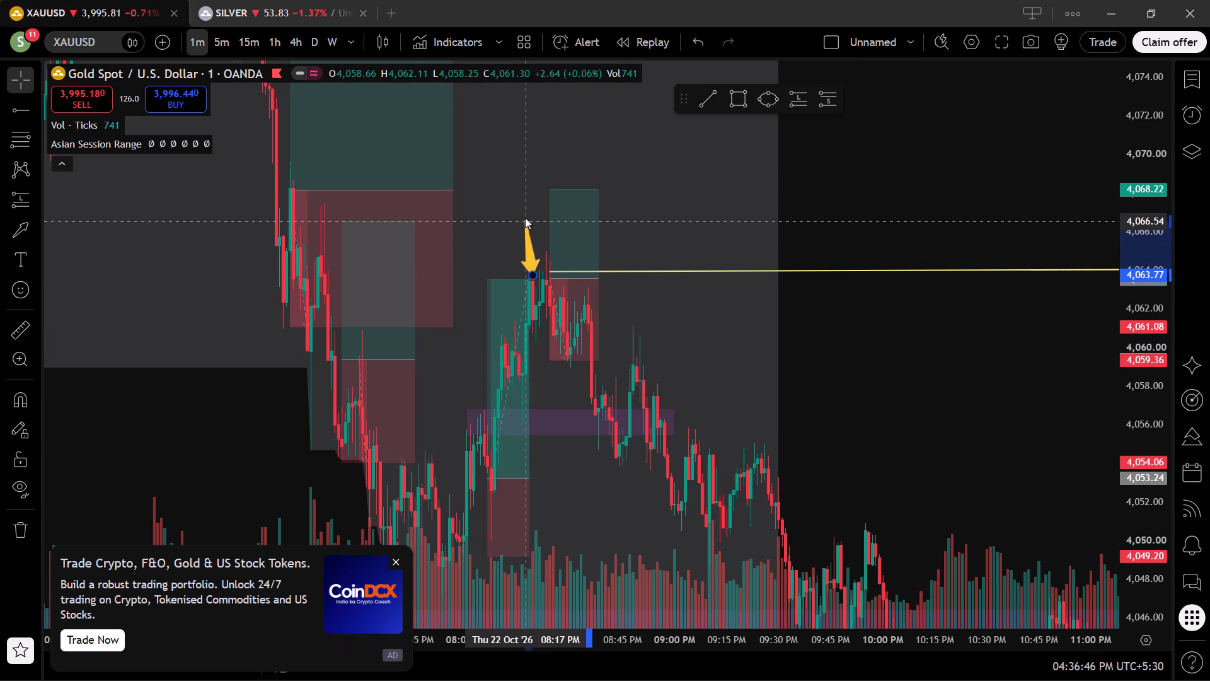
{"action": "left_click_drag", "start_coordinate": [525, 218], "coordinate": [534, 231]}
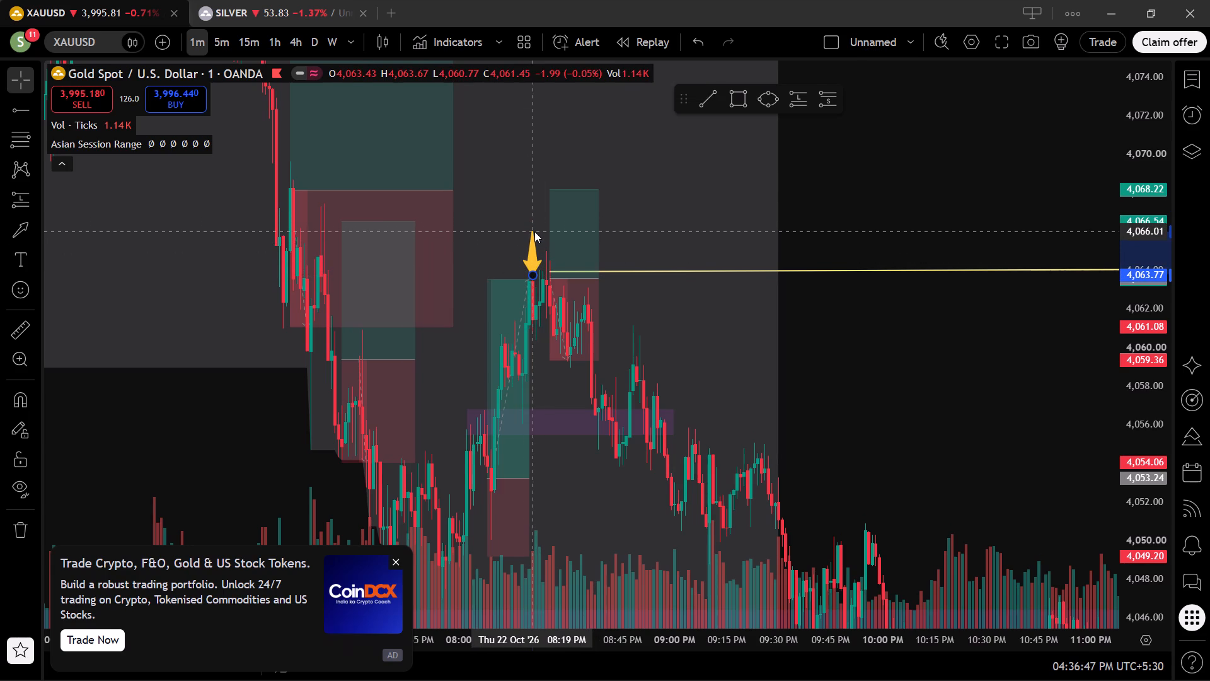
{"action": "left_click_drag", "start_coordinate": [534, 231], "coordinate": [534, 231]}
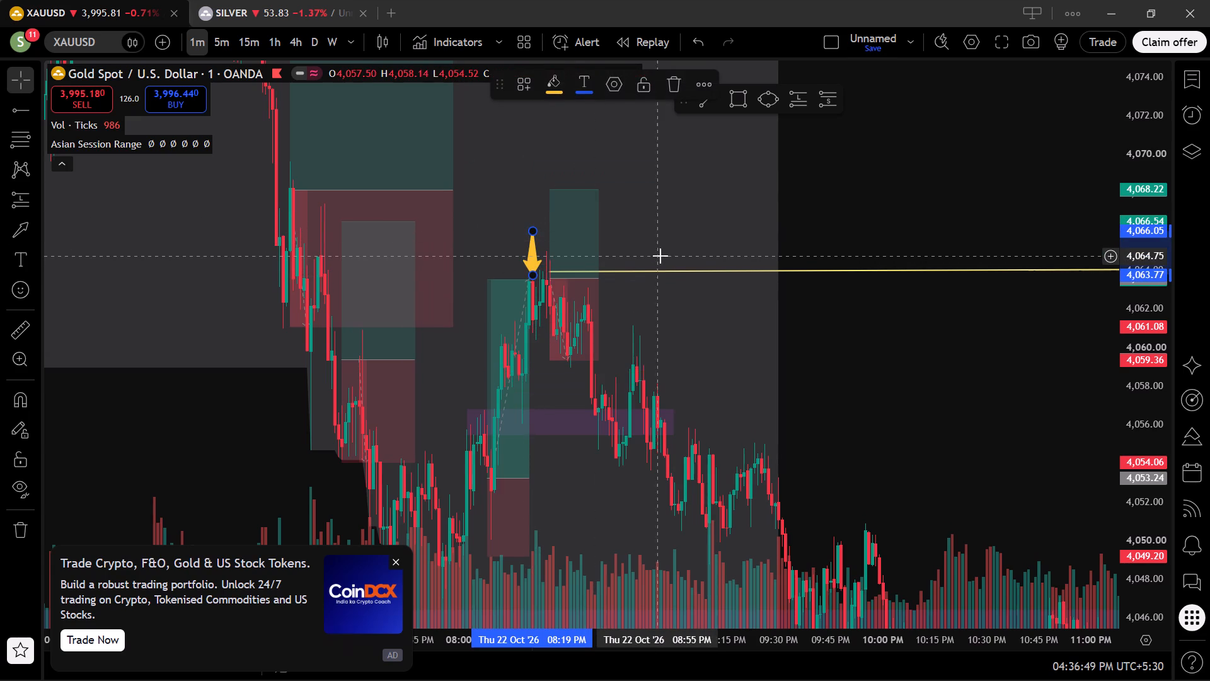
{"action": "left_click", "coordinate": [660, 254]}
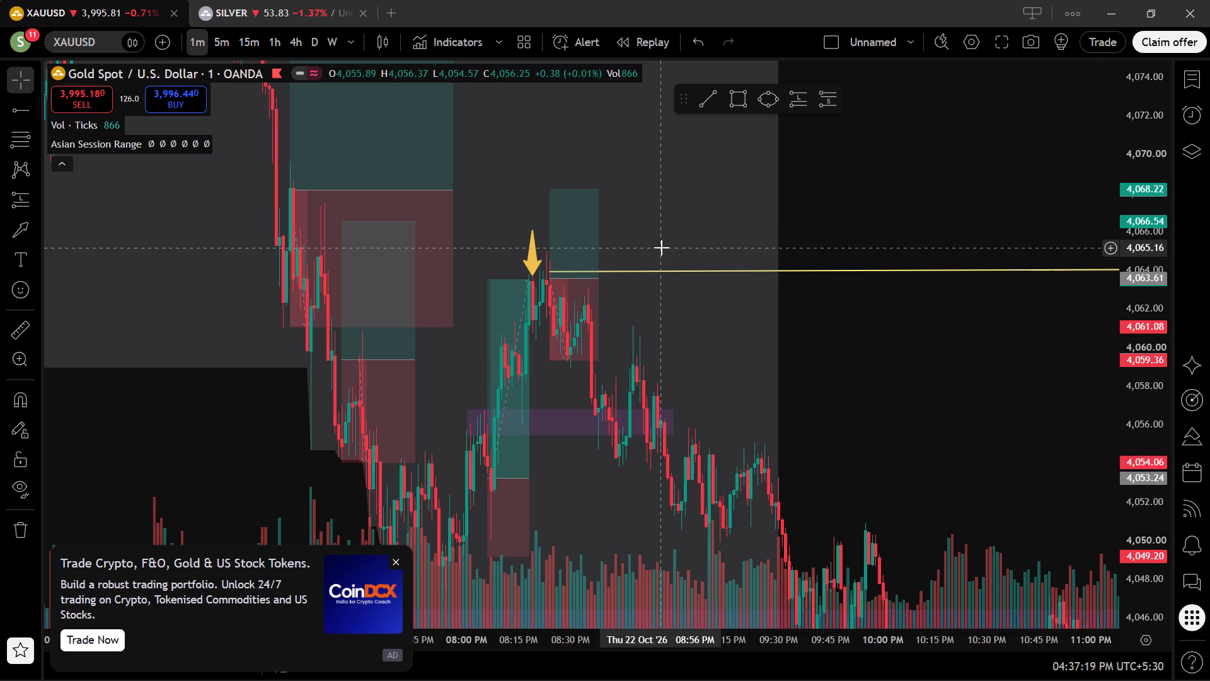
Place a long position on the 22 October rise at about 10:47 PM, with its entry at about 4,043.53.
{"action": "left_click_drag", "start_coordinate": [880, 398], "coordinate": [701, 301]}
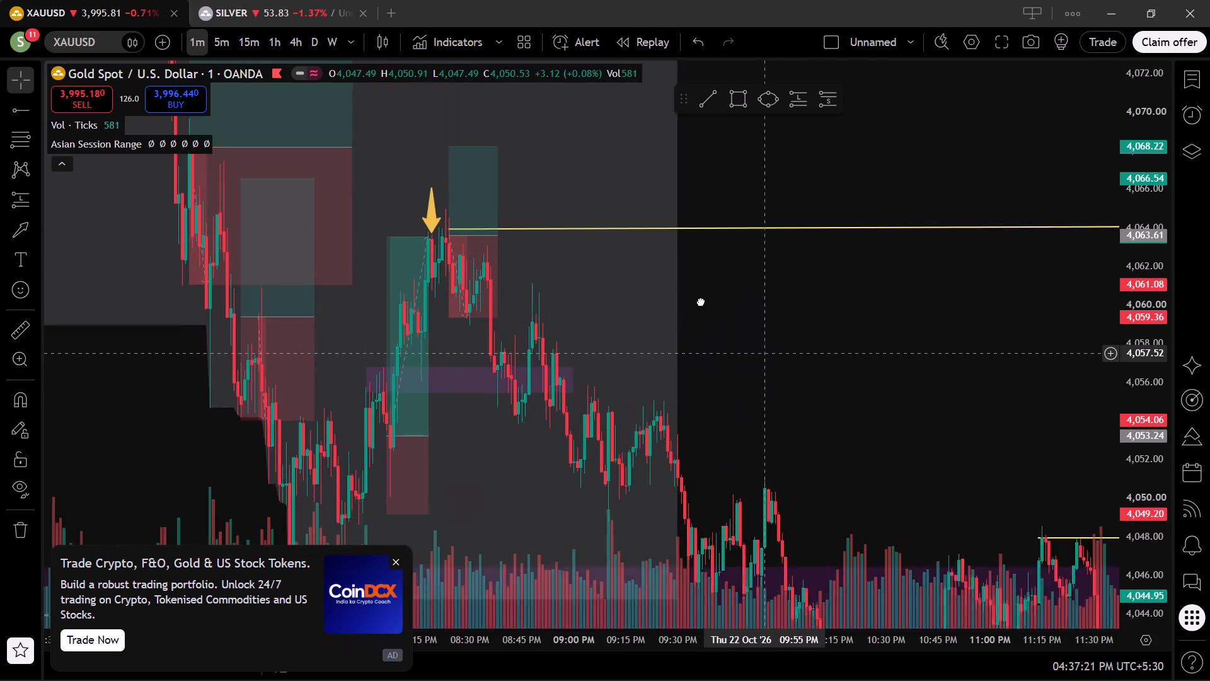
{"action": "left_click_drag", "start_coordinate": [701, 301], "coordinate": [669, 267]}
{"action": "left_click_drag", "start_coordinate": [690, 377], "coordinate": [627, 277]}
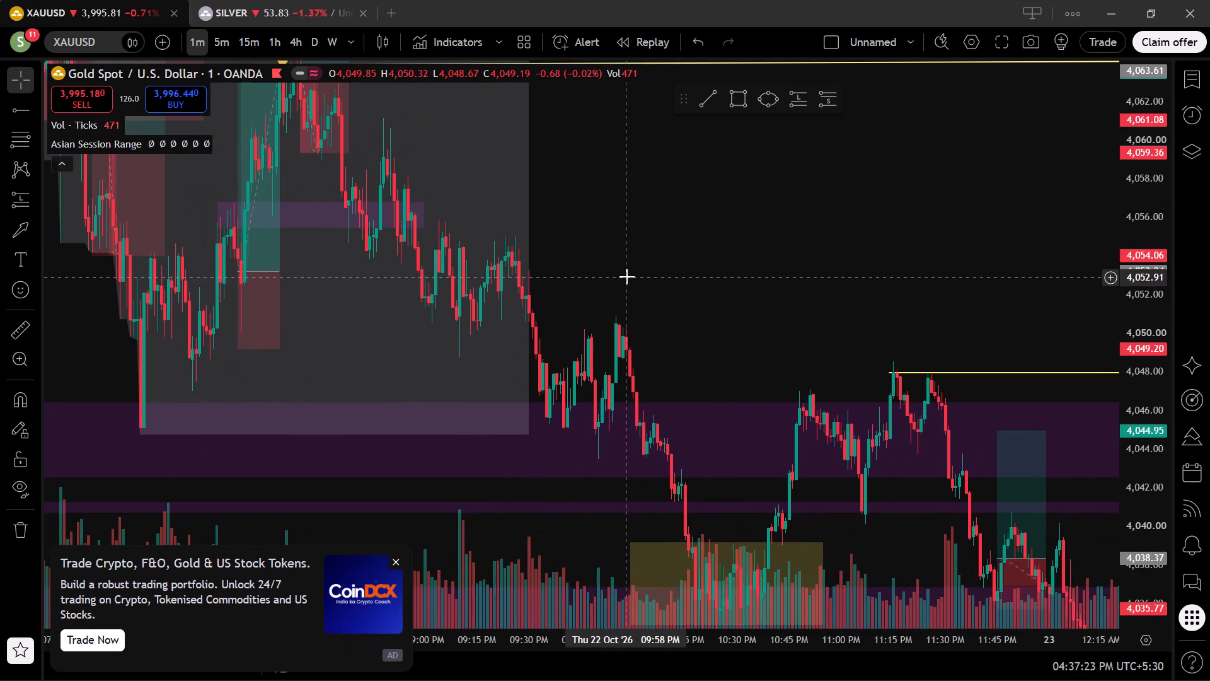
{"action": "left_click_drag", "start_coordinate": [751, 306], "coordinate": [511, 114]}
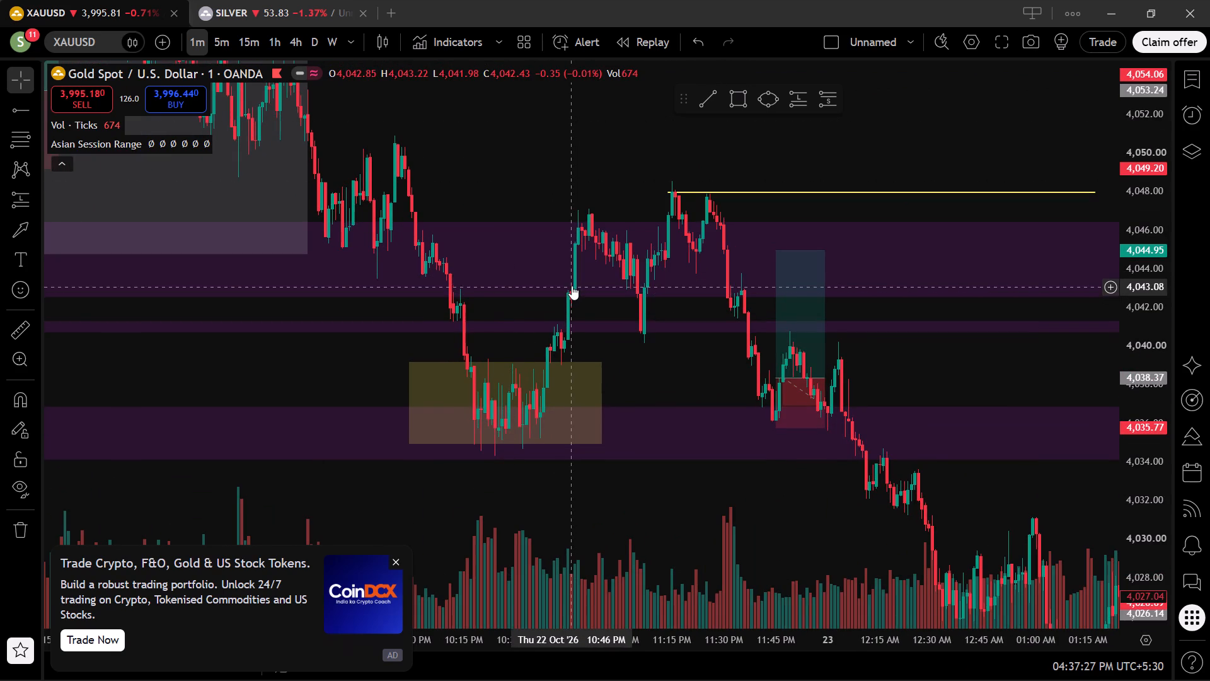
{"action": "left_click", "coordinate": [800, 100]}
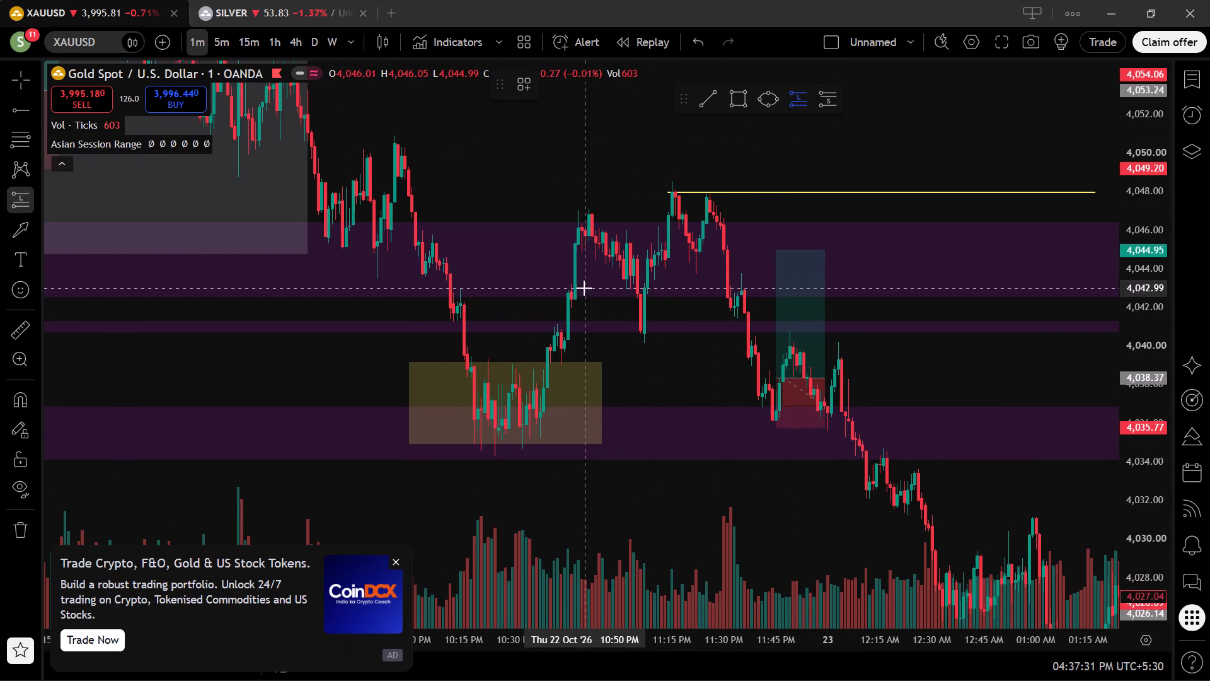
{"action": "left_click", "coordinate": [573, 277]}
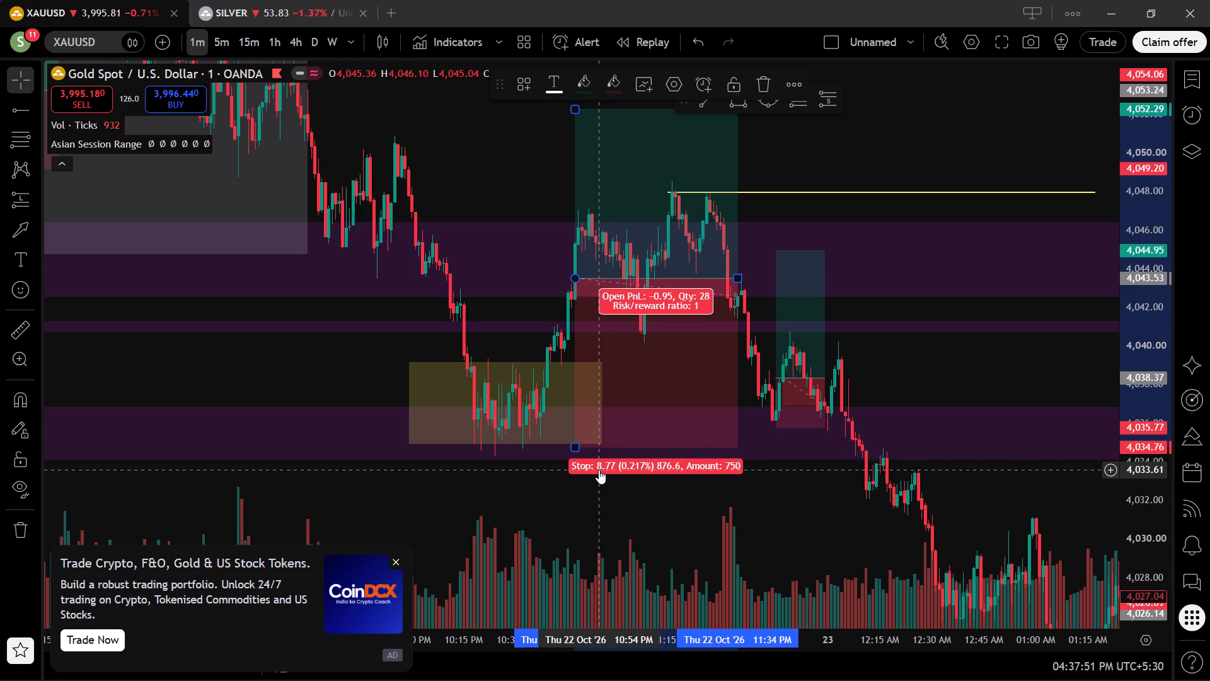
Raise the stop of the 10:47 PM long position to about 1.67 below its entry, for a risk/reward ratio of about 5.24.
{"action": "left_click_drag", "start_coordinate": [575, 447], "coordinate": [589, 306]}
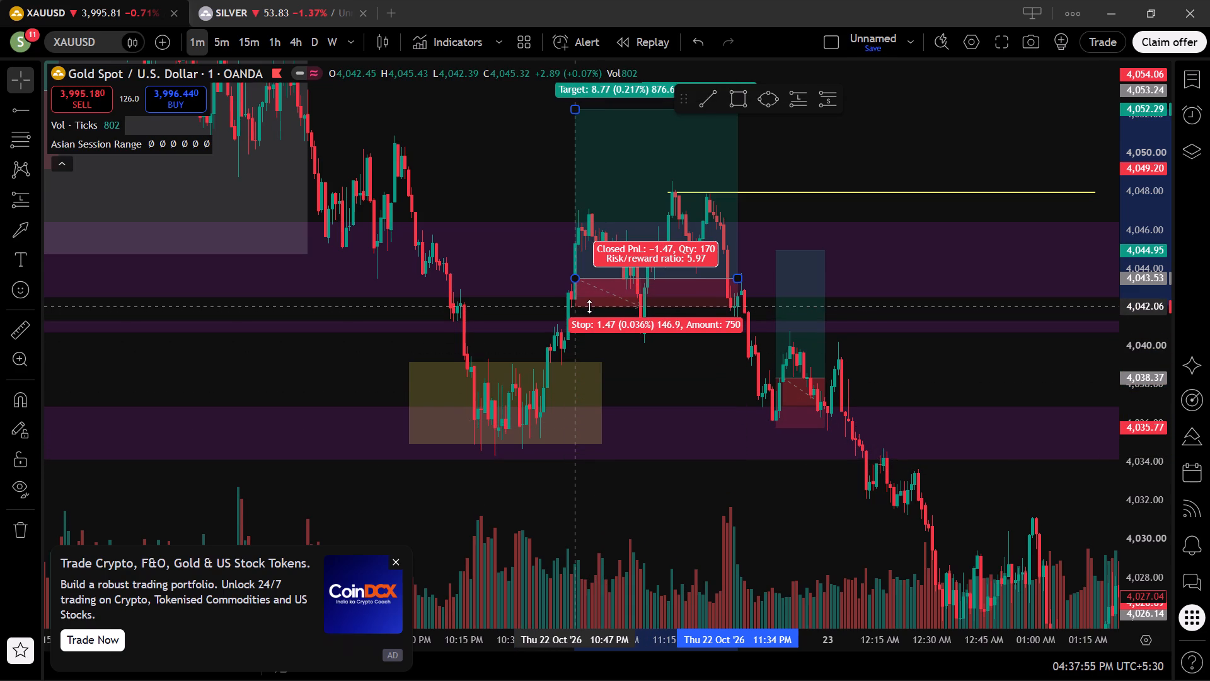
{"action": "left_click_drag", "start_coordinate": [589, 306], "coordinate": [596, 310]}
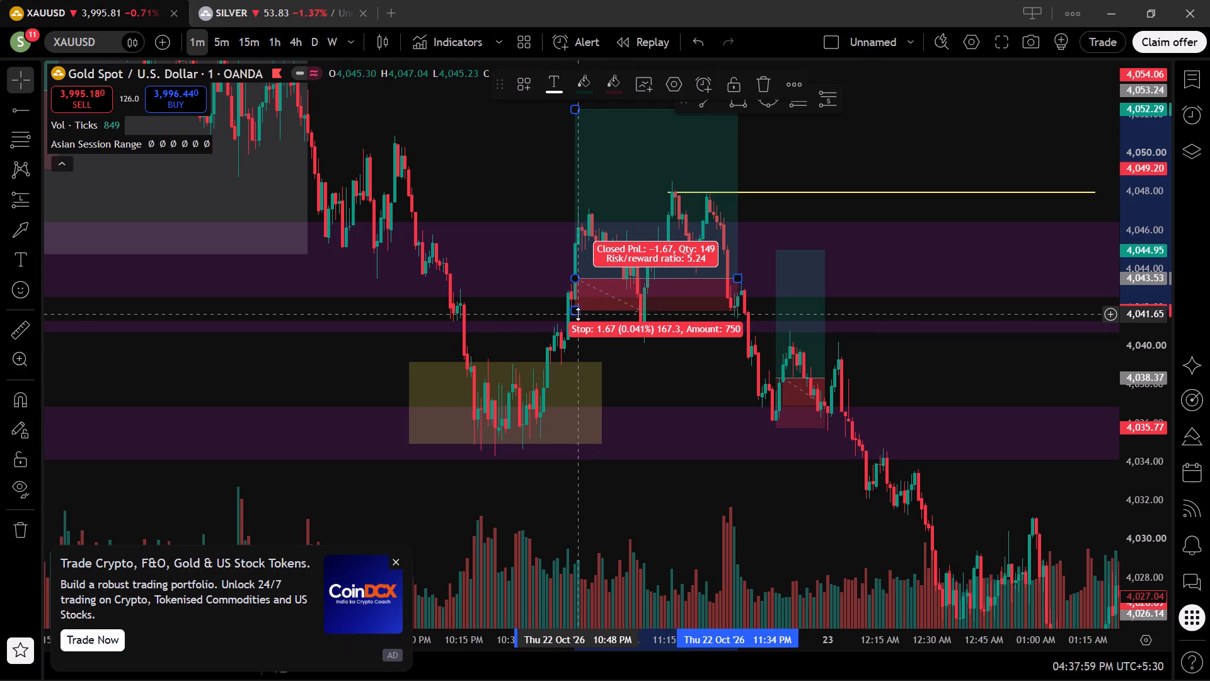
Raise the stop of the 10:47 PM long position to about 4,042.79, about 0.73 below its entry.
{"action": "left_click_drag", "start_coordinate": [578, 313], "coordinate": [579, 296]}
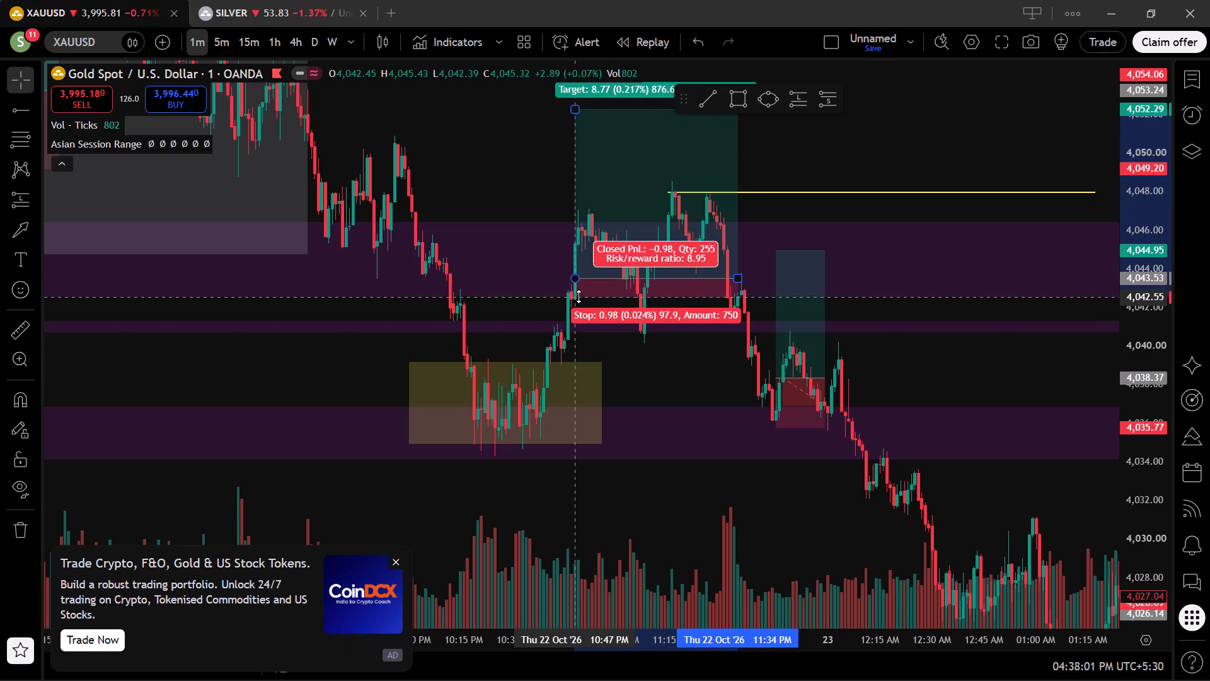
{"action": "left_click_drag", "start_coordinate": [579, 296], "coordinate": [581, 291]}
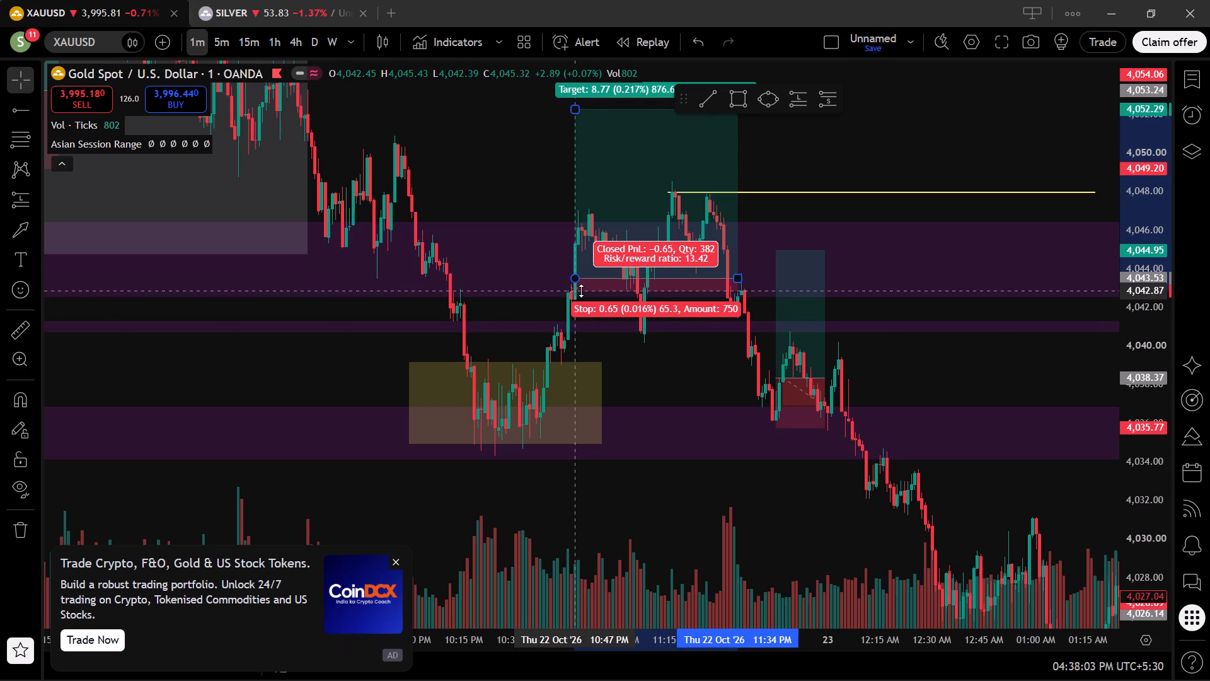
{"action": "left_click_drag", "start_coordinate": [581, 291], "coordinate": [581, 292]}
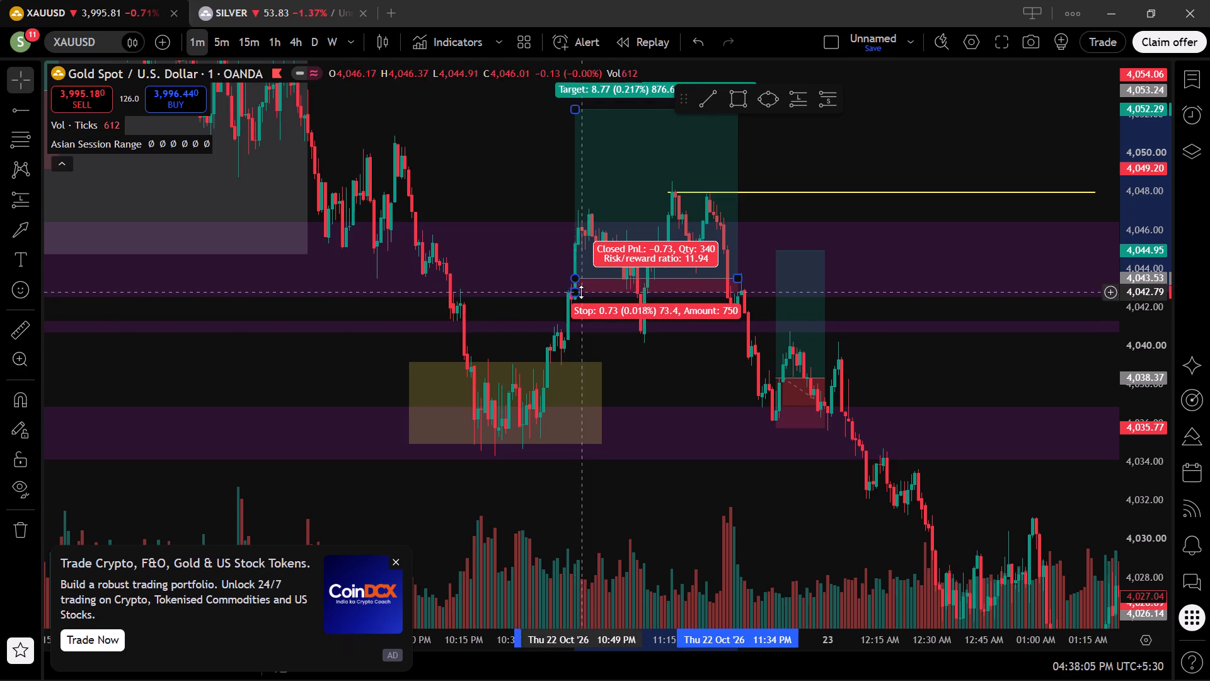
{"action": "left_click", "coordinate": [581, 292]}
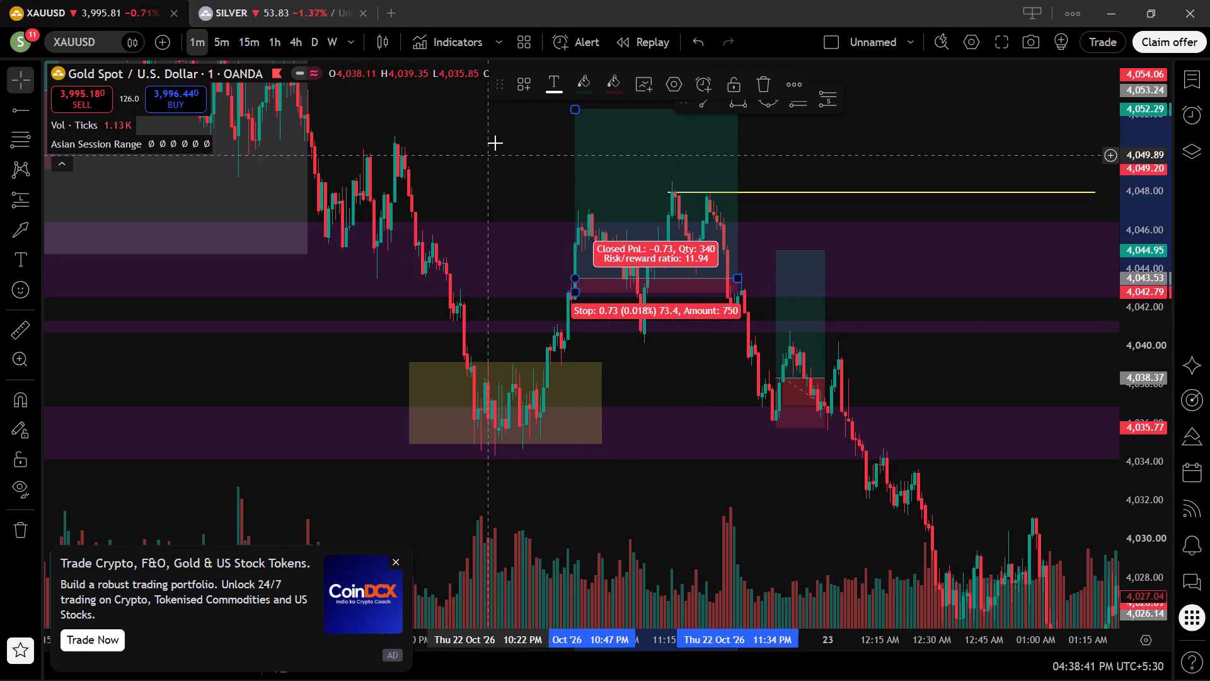
Lower the target of the 10:47 PM long position to about 4,045.32, about 1.80 above its entry.
{"action": "left_click_drag", "start_coordinate": [579, 107], "coordinate": [562, 186]}
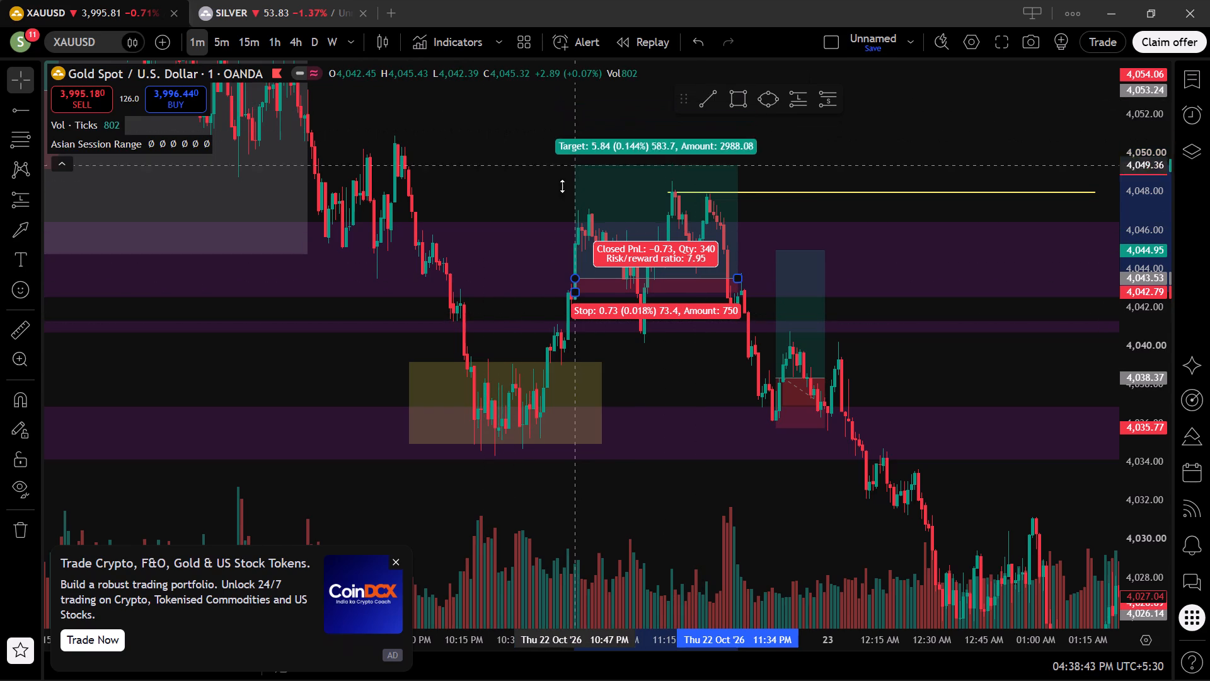
{"action": "left_click_drag", "start_coordinate": [562, 186], "coordinate": [560, 190]}
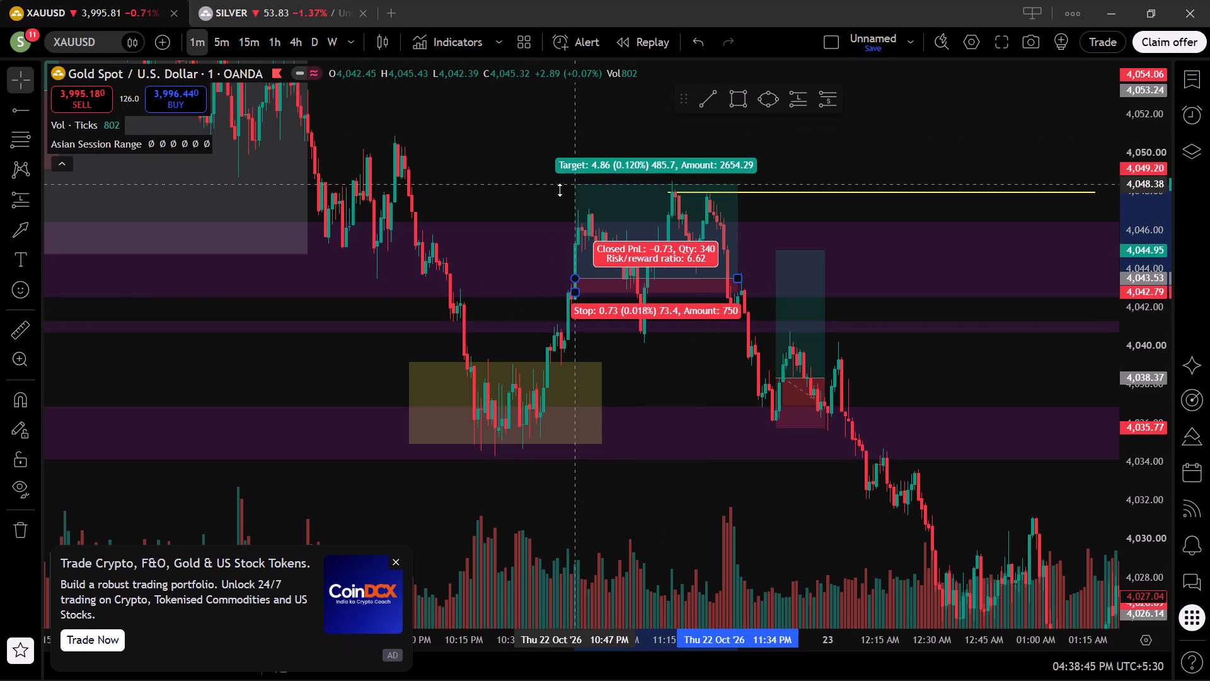
{"action": "left_click_drag", "start_coordinate": [560, 190], "coordinate": [560, 212]}
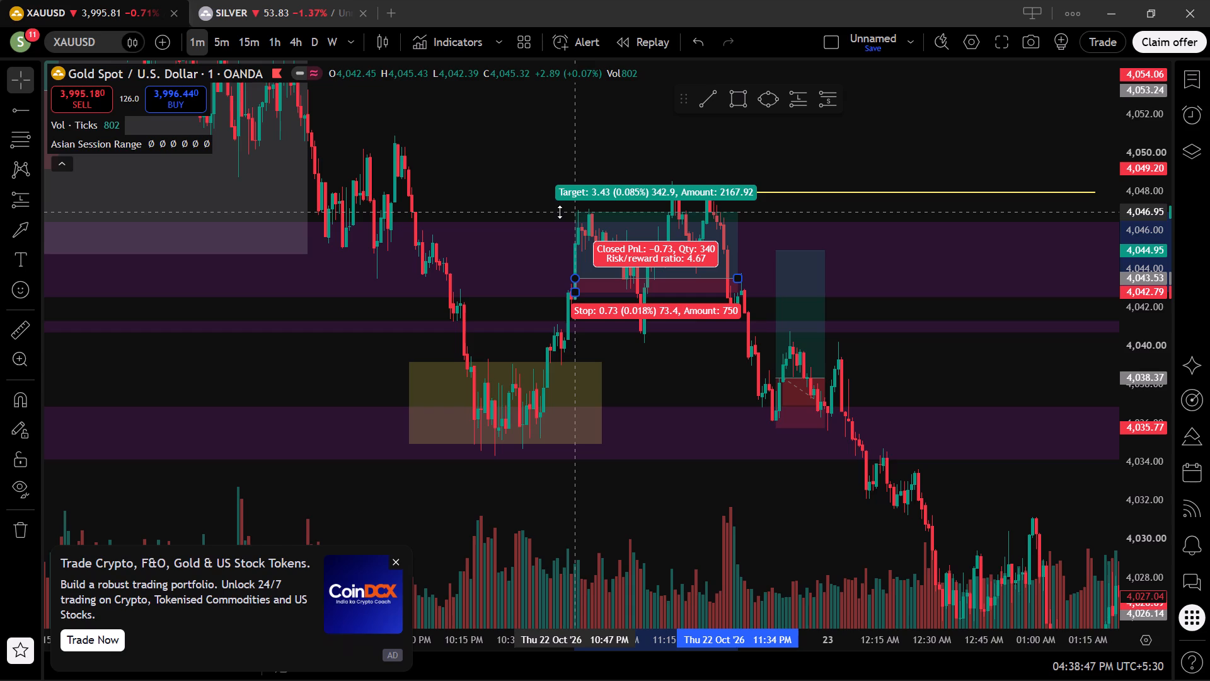
{"action": "left_click_drag", "start_coordinate": [560, 212], "coordinate": [563, 222]}
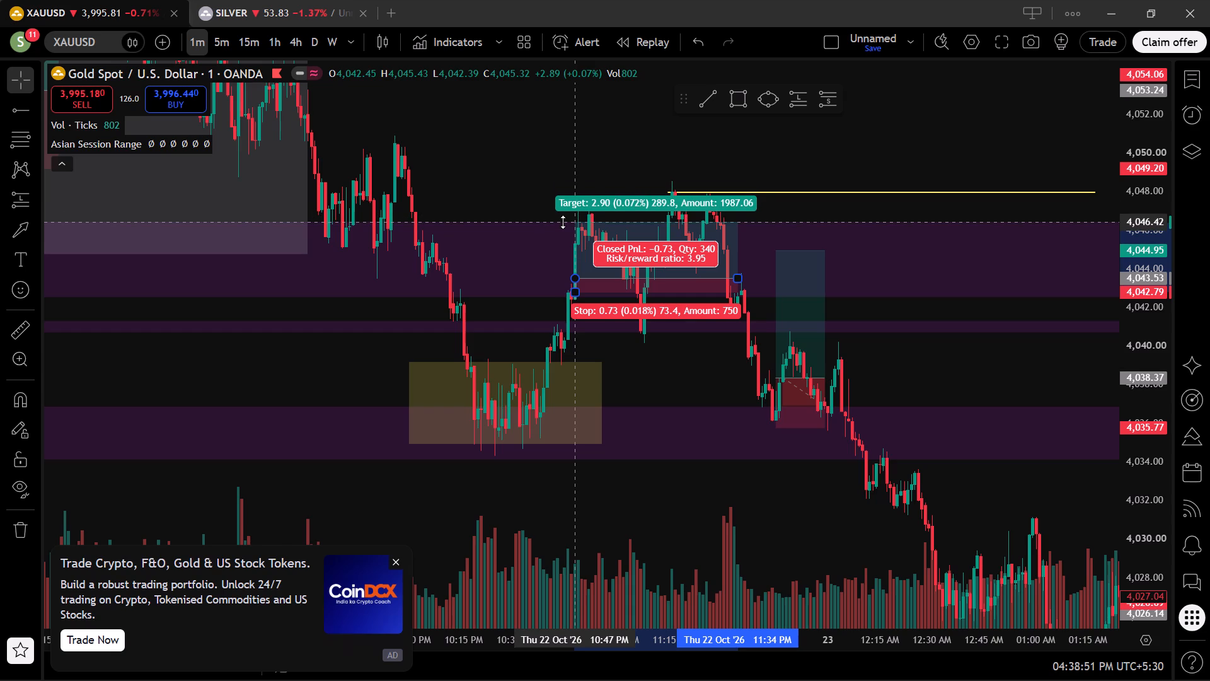
{"action": "left_click_drag", "start_coordinate": [563, 222], "coordinate": [563, 229]}
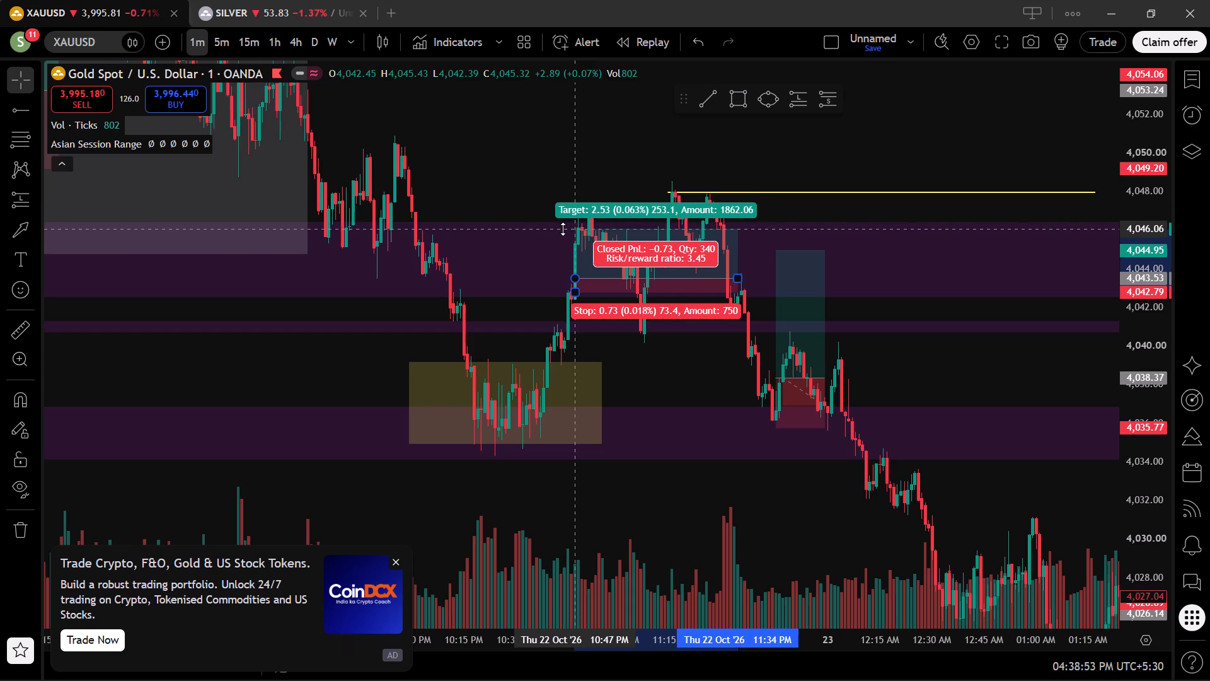
{"action": "left_click_drag", "start_coordinate": [563, 229], "coordinate": [563, 240]}
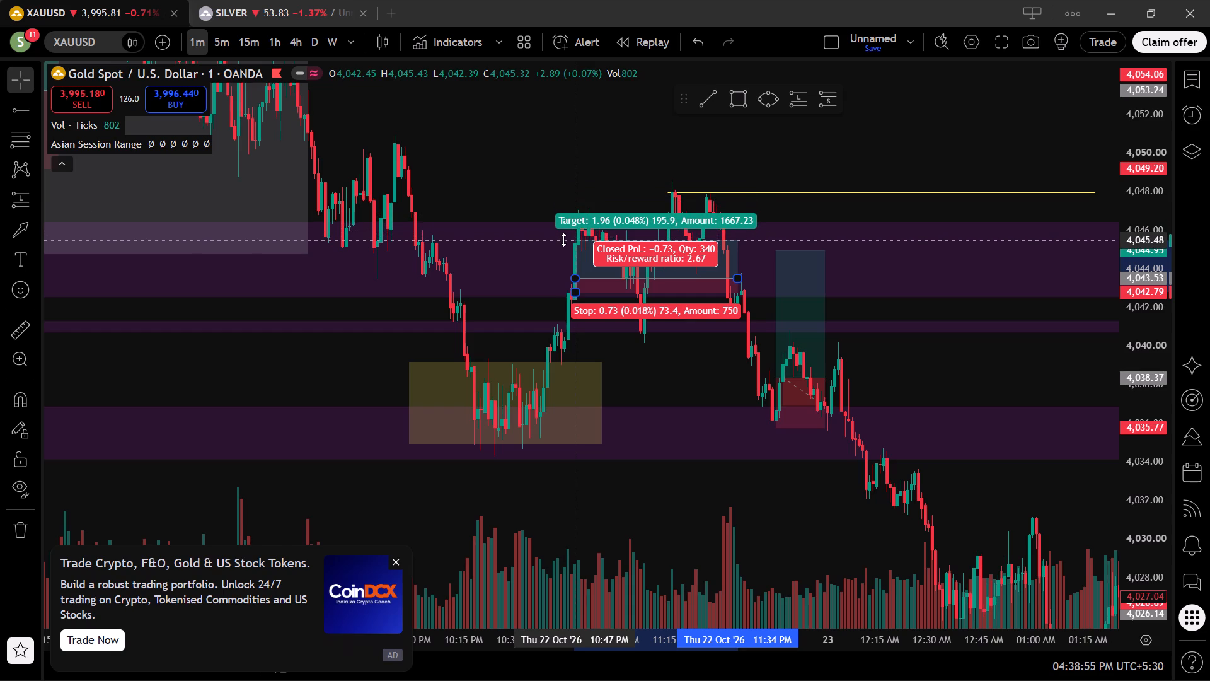
{"action": "left_click_drag", "start_coordinate": [563, 240], "coordinate": [563, 244]}
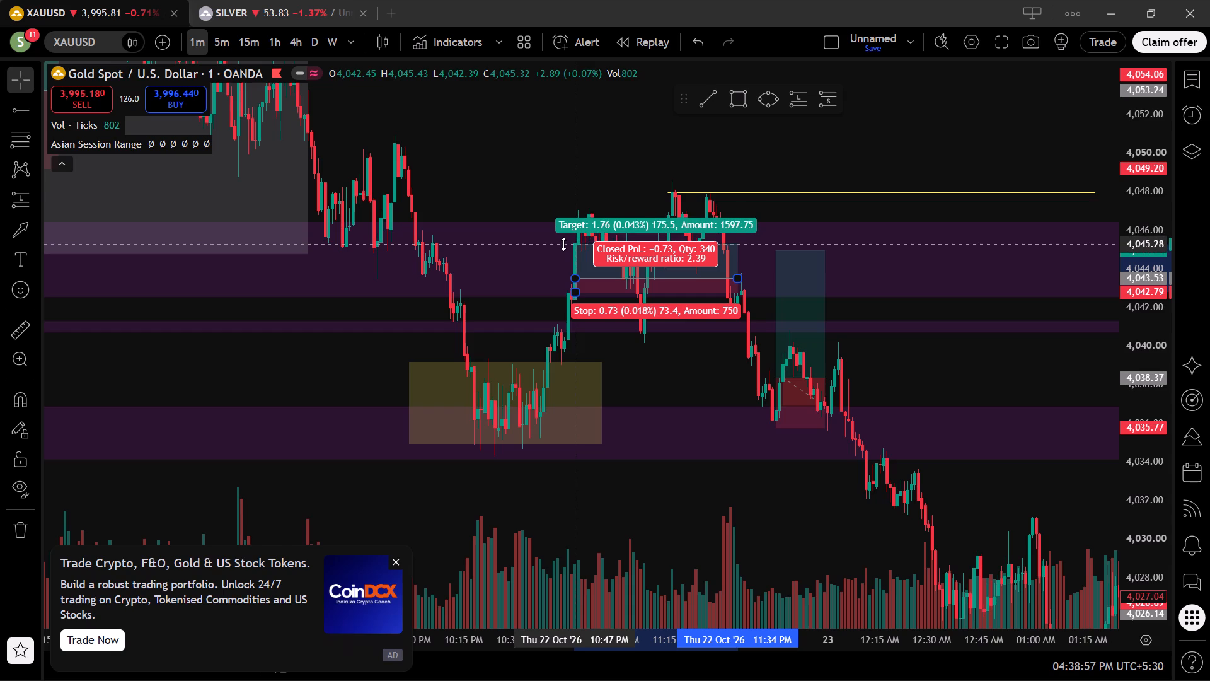
{"action": "left_click_drag", "start_coordinate": [563, 244], "coordinate": [567, 243]}
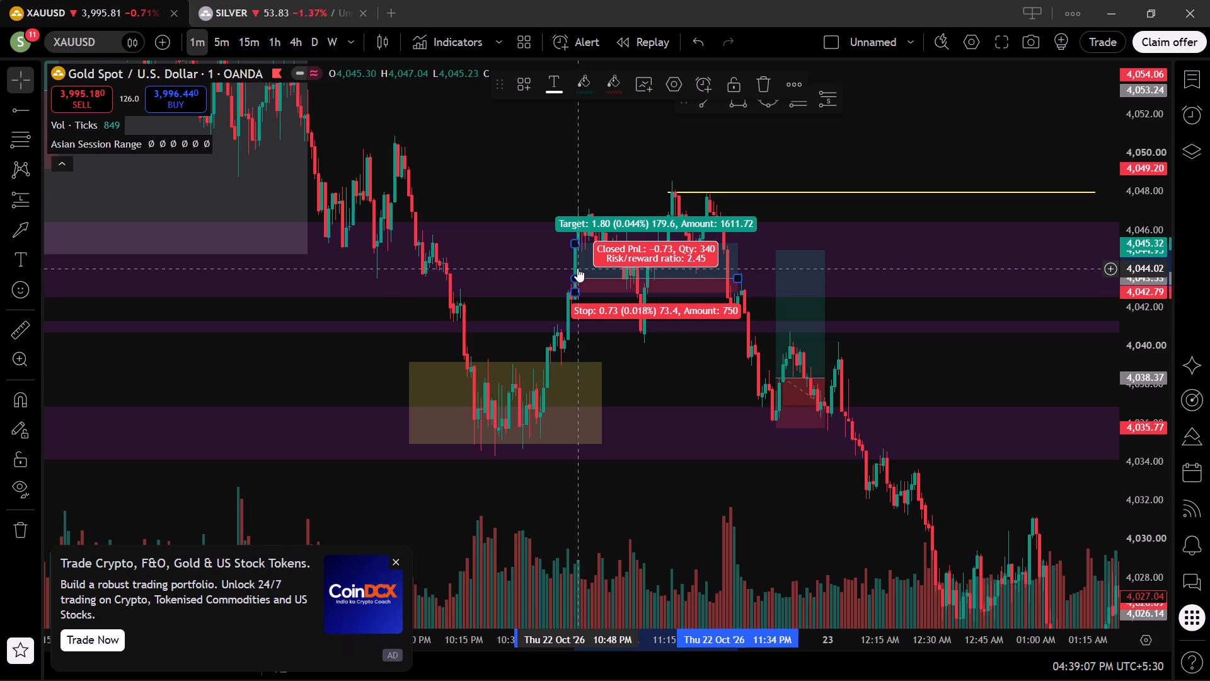
Shift the whole long position slightly earlier so it ends at 11:30 PM, with its entry at about 4,043.57.
{"action": "left_click_drag", "start_coordinate": [577, 268], "coordinate": [587, 267]}
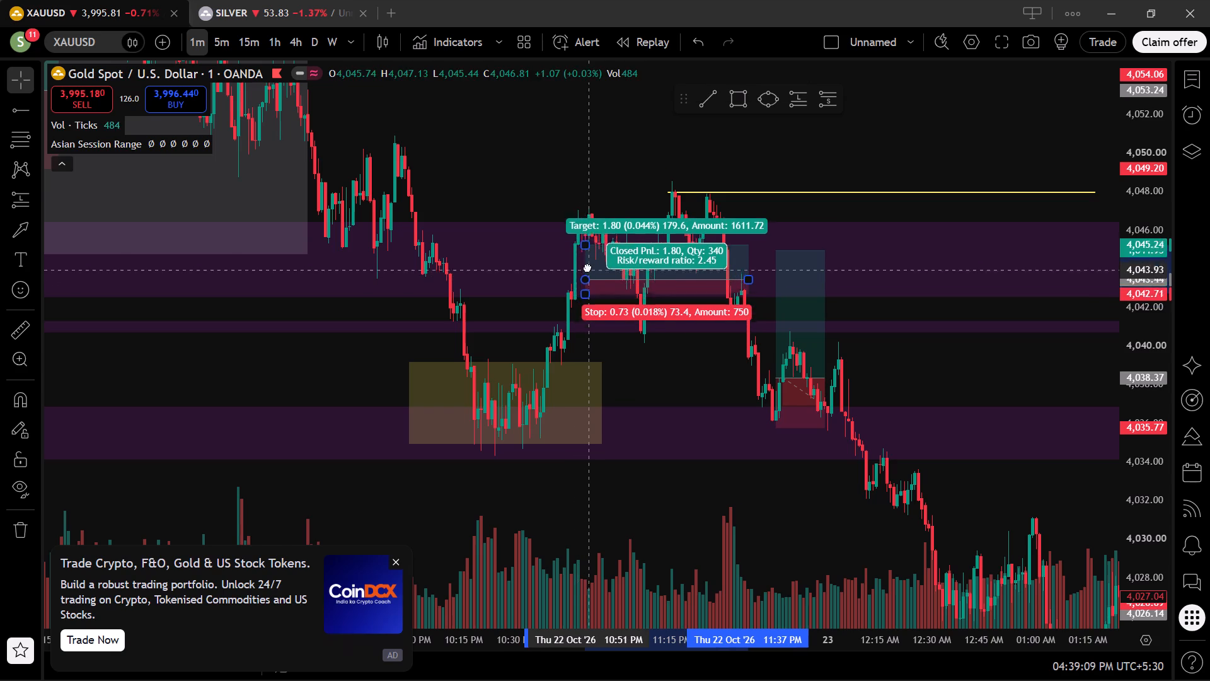
{"action": "left_click_drag", "start_coordinate": [587, 267], "coordinate": [580, 256]}
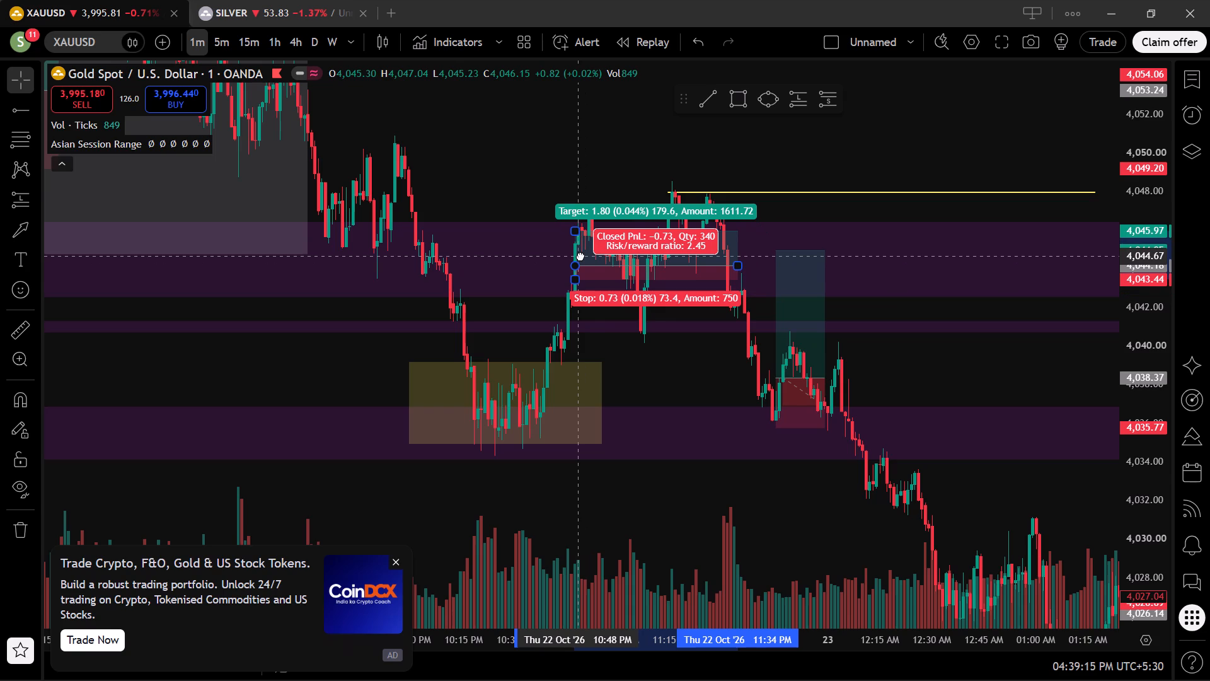
{"action": "left_click_drag", "start_coordinate": [580, 256], "coordinate": [580, 262]}
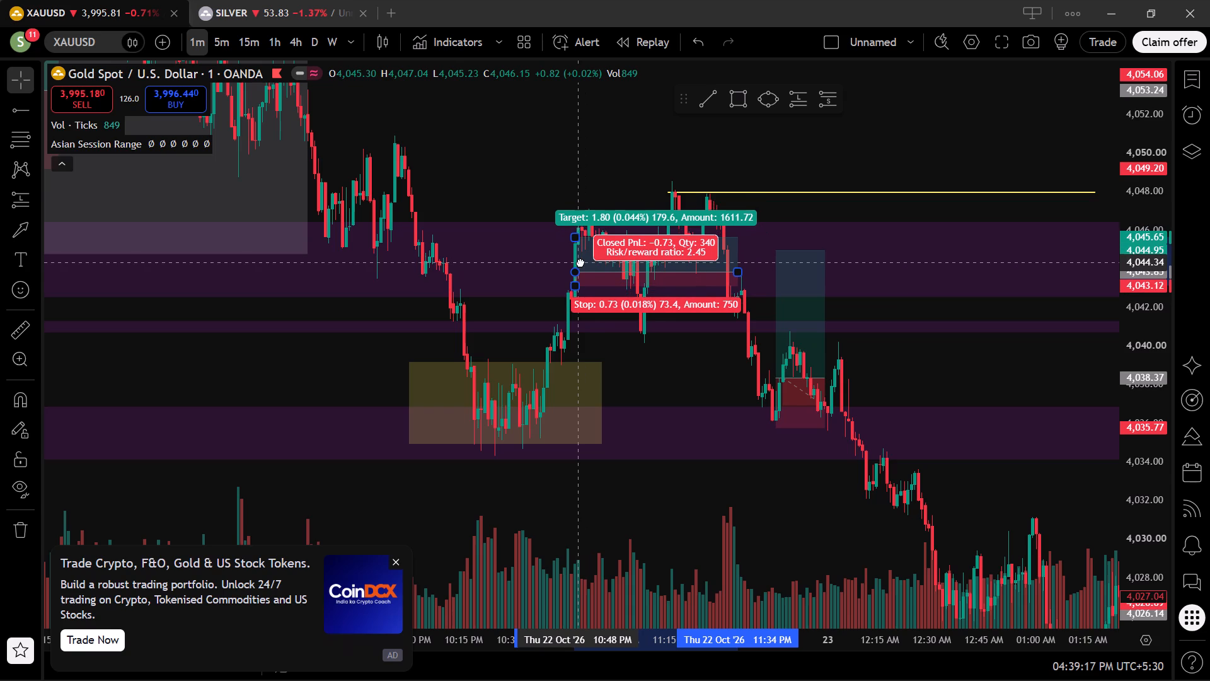
{"action": "left_click_drag", "start_coordinate": [580, 262], "coordinate": [575, 265]}
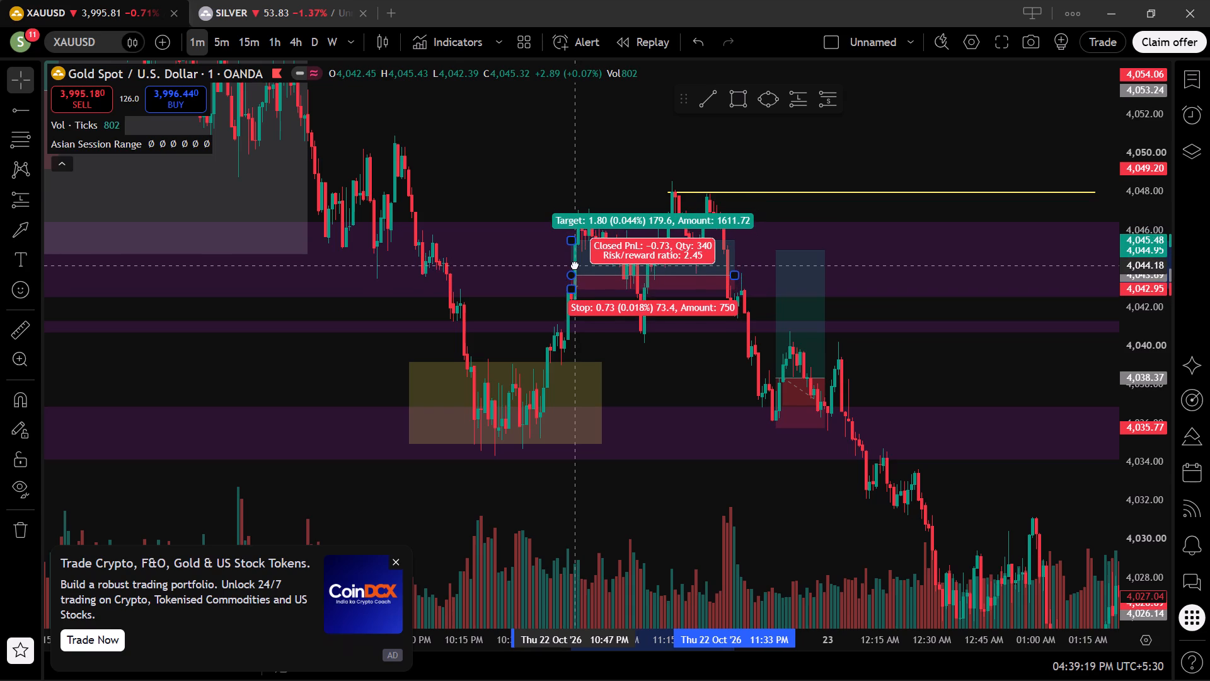
{"action": "left_click_drag", "start_coordinate": [575, 265], "coordinate": [568, 268]}
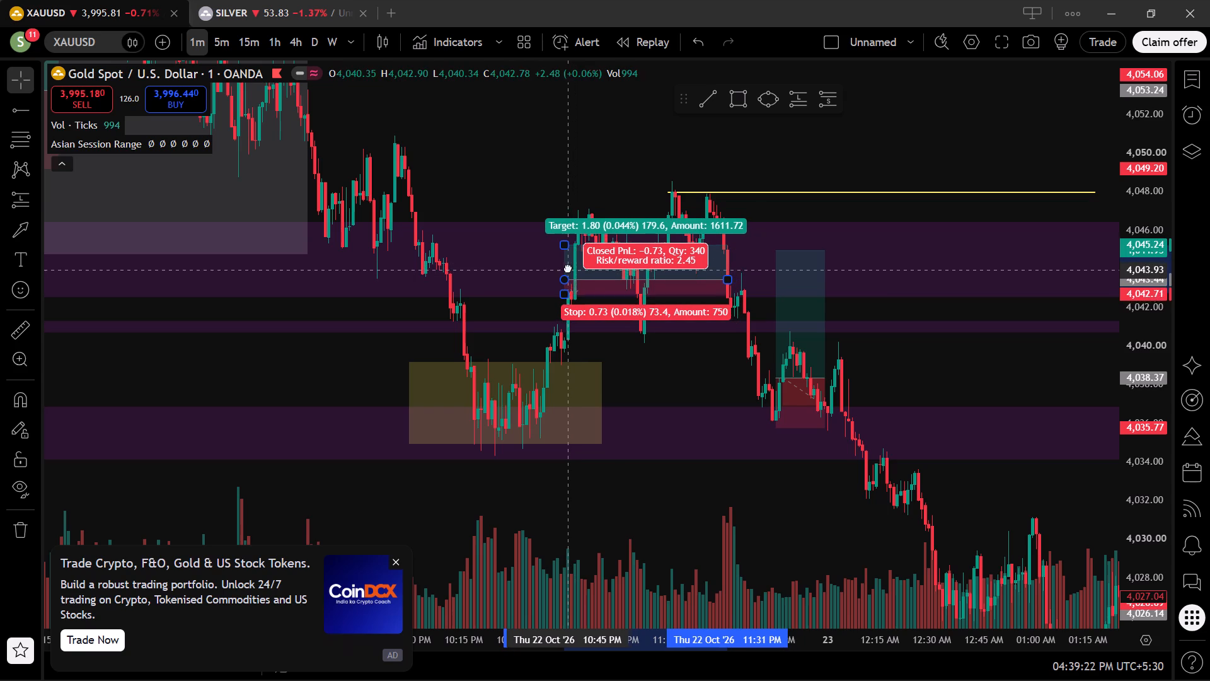
{"action": "left_click_drag", "start_coordinate": [568, 268], "coordinate": [566, 267]}
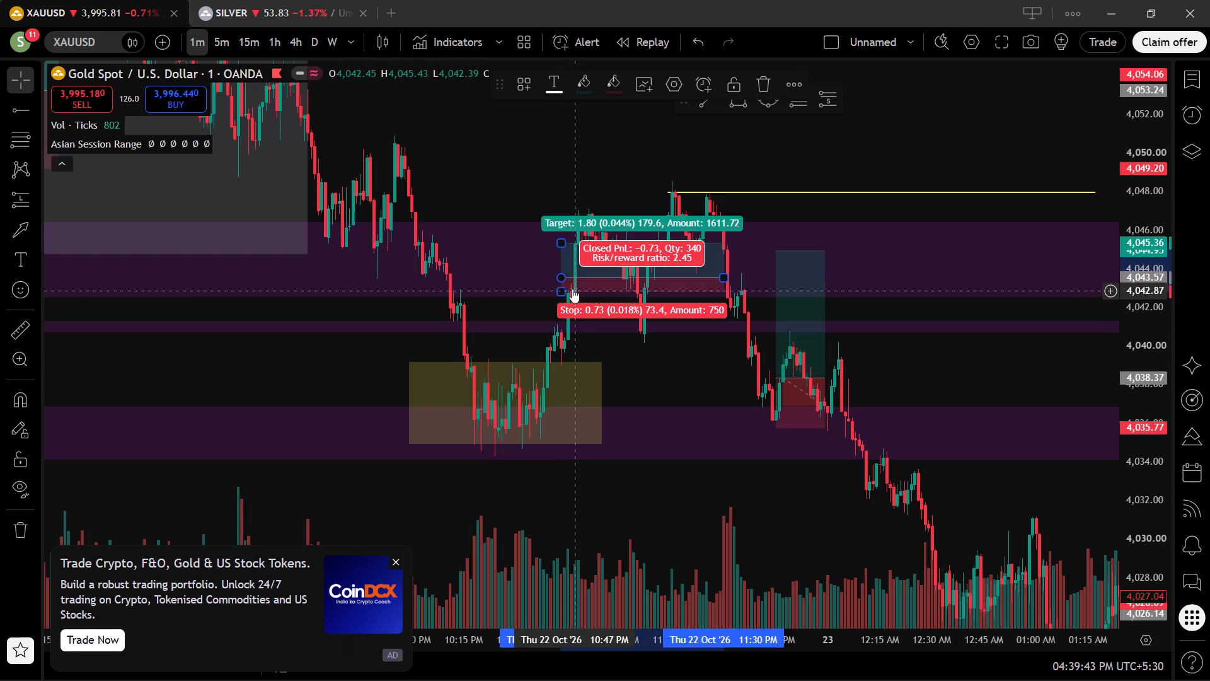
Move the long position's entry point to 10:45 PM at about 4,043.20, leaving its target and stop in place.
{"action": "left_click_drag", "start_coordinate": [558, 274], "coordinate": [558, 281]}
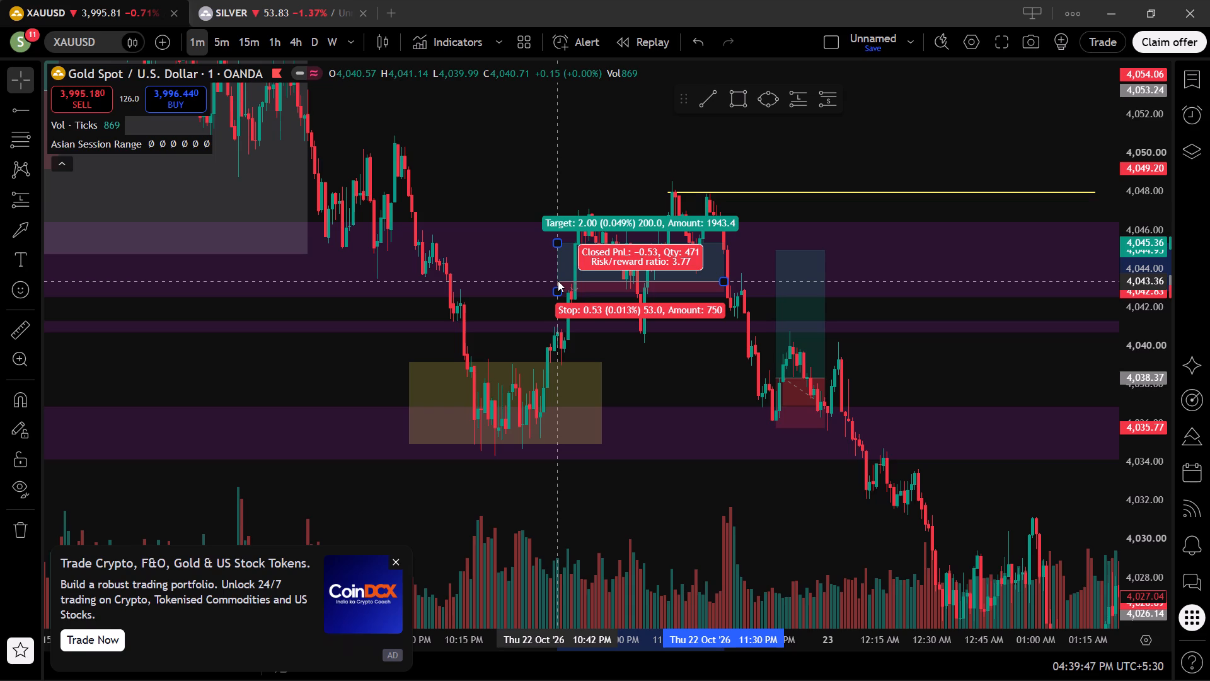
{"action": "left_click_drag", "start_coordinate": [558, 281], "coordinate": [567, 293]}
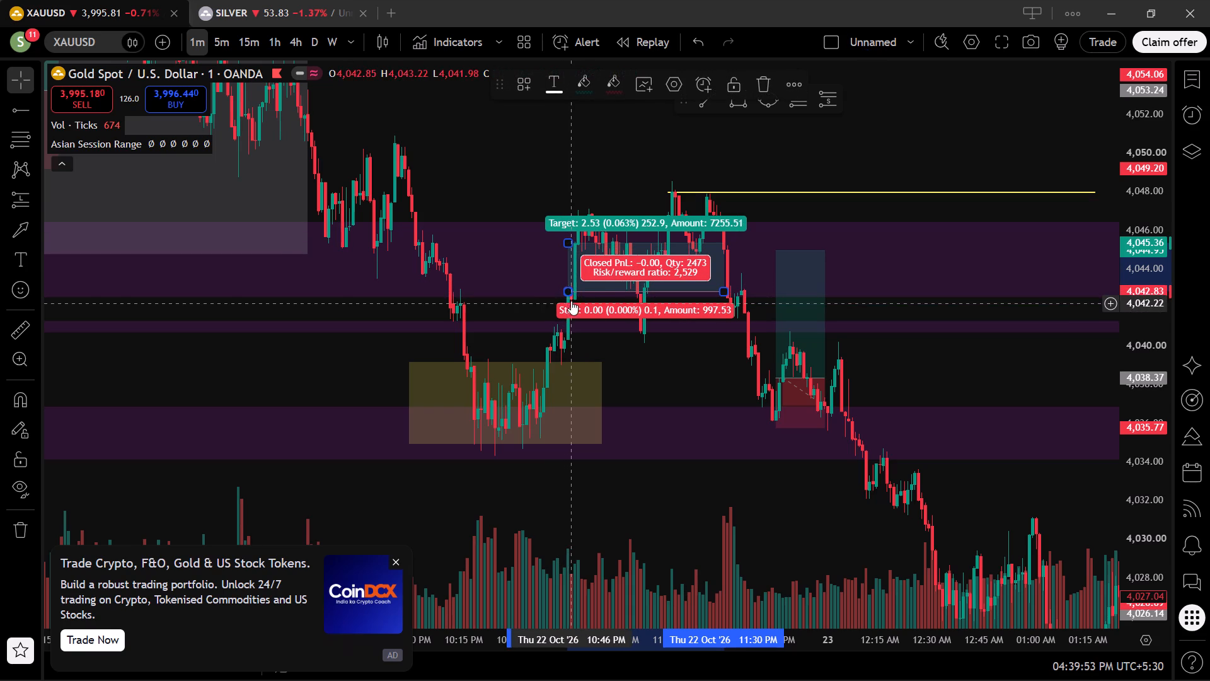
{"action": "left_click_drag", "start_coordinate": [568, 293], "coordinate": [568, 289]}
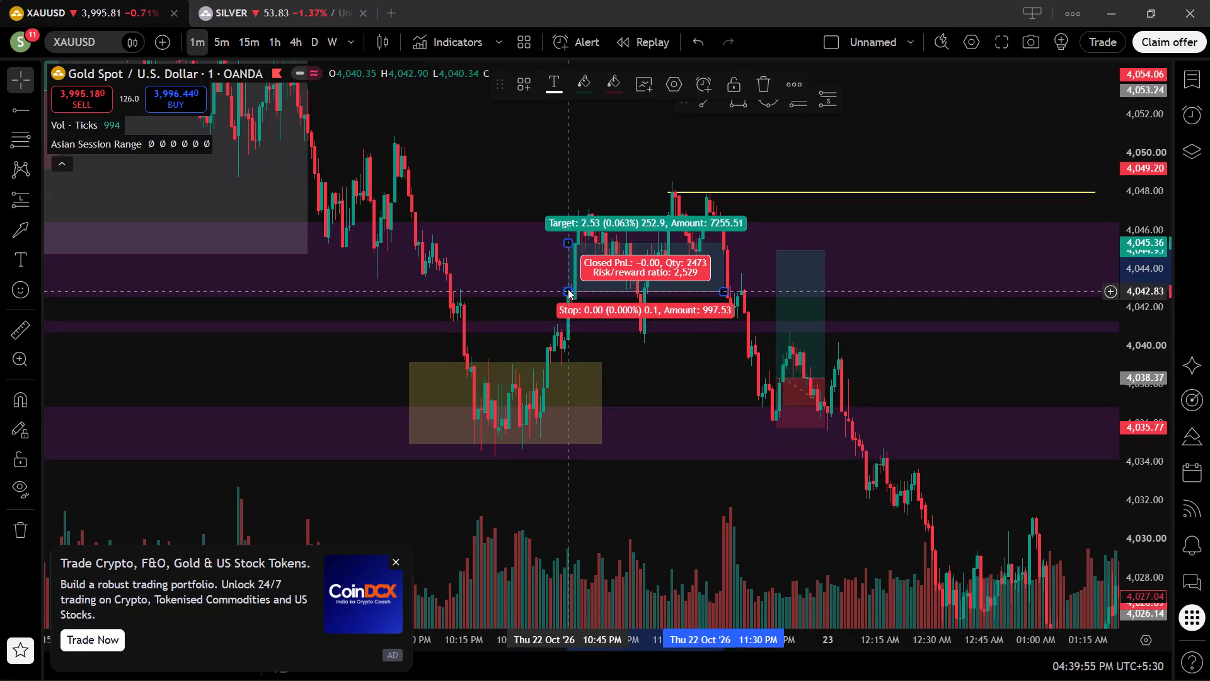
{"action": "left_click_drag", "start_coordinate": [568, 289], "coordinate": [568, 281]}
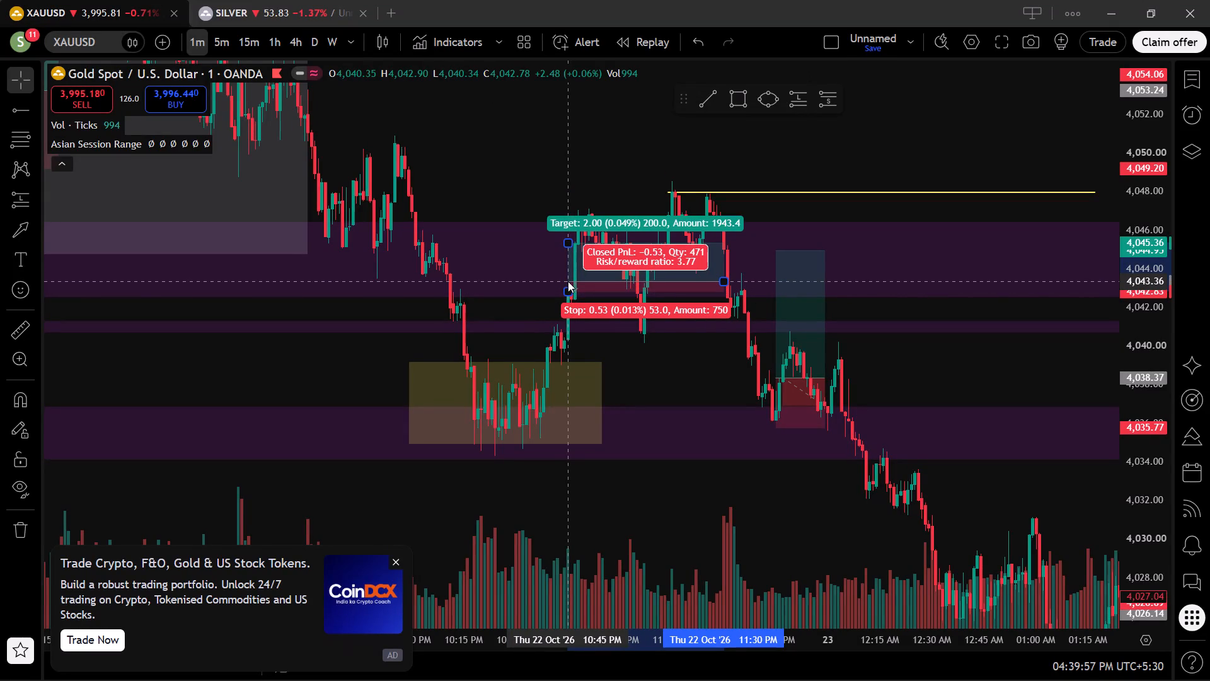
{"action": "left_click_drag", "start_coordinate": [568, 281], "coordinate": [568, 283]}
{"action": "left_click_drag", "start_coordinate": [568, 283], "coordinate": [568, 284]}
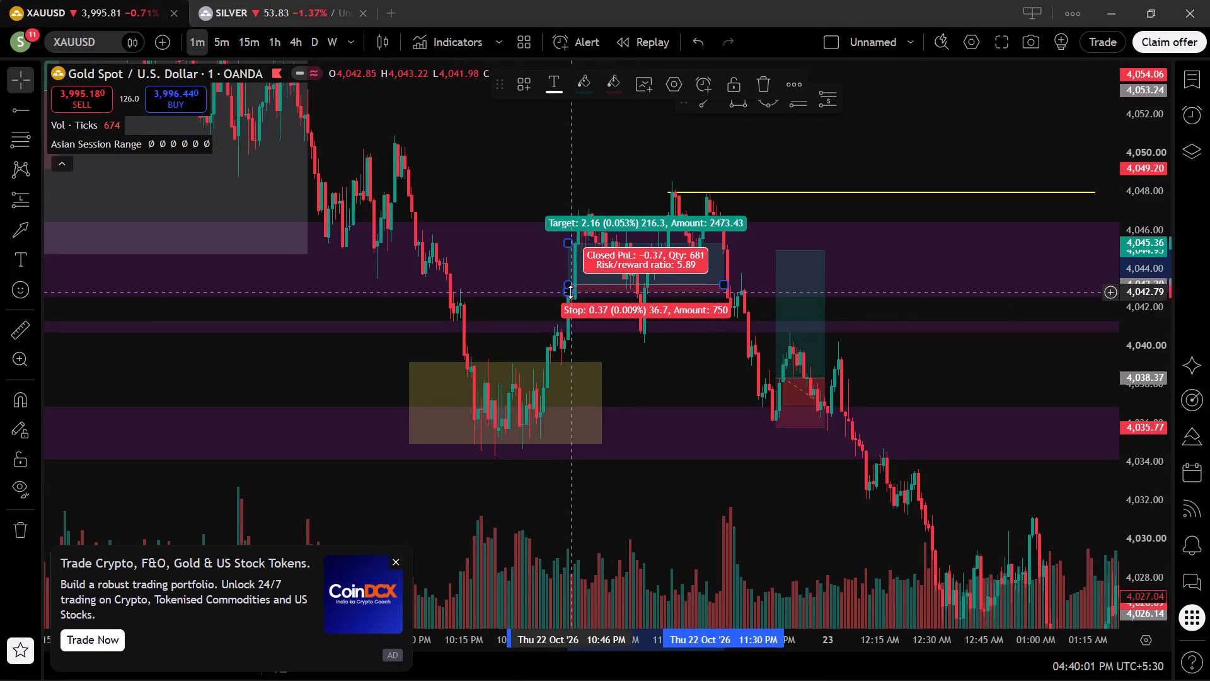
Set the long position's stop to about 4,041.97 and its entry to about 4,043.04 at 10:47 PM, for a risk/reward ratio of about 2.19.
{"action": "left_click_drag", "start_coordinate": [570, 291], "coordinate": [576, 309]}
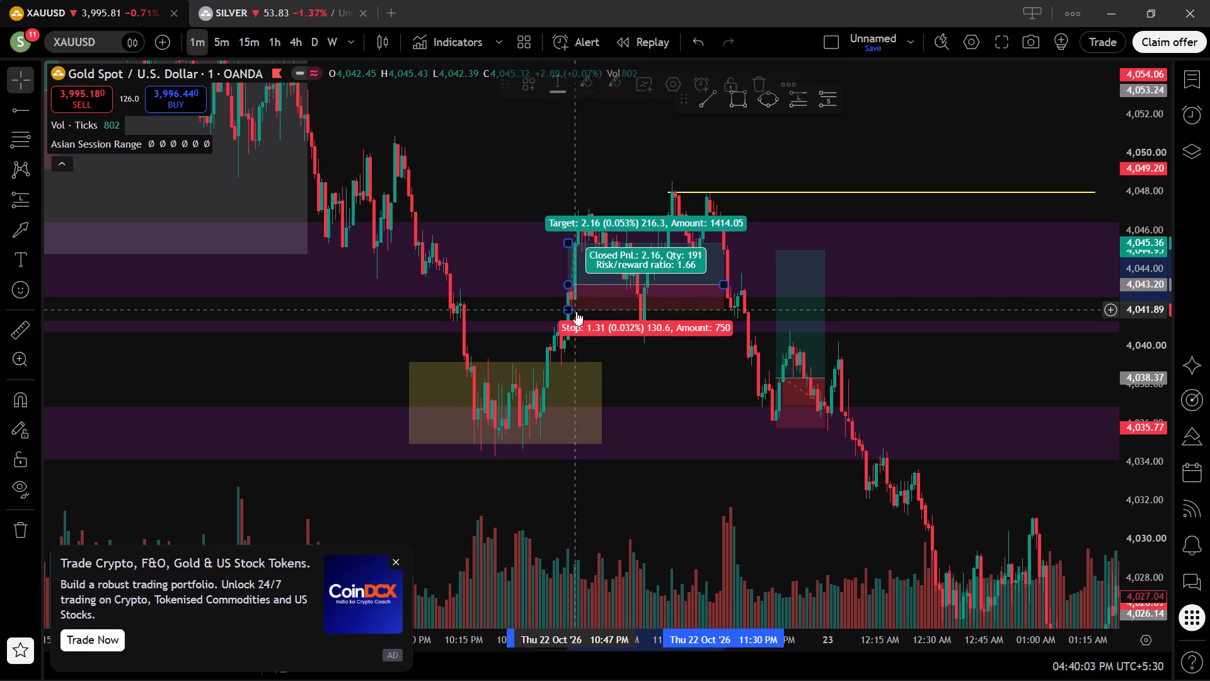
{"action": "left_click", "coordinate": [566, 282]}
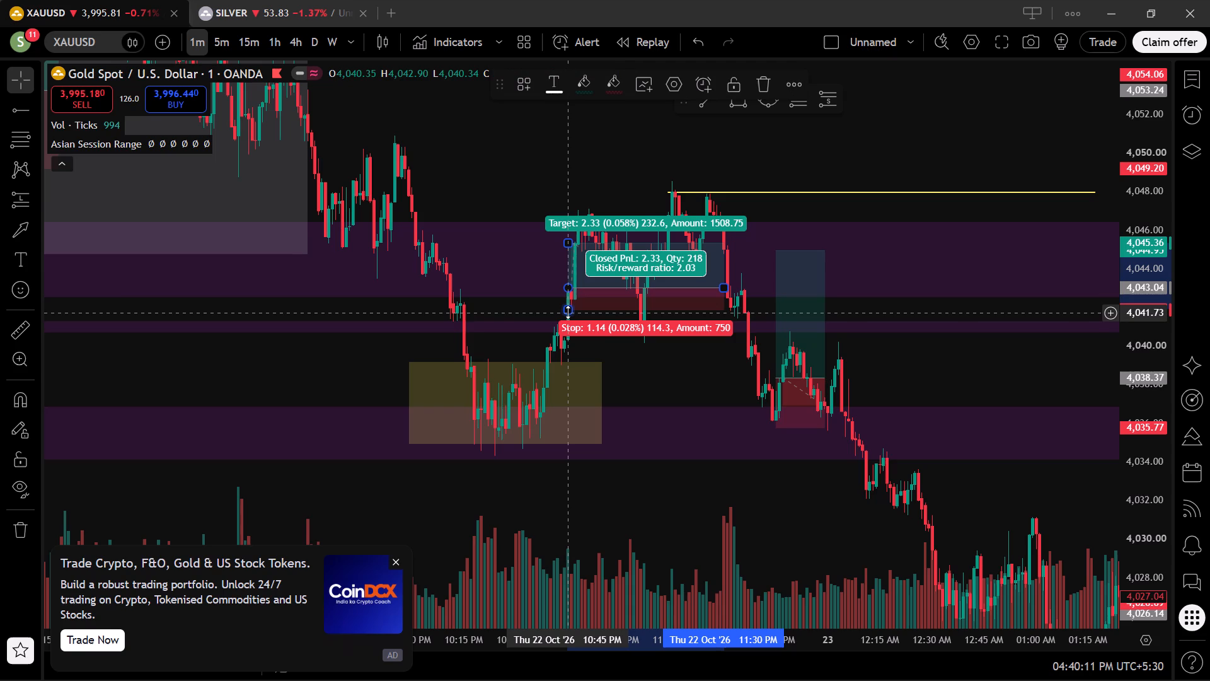
{"action": "left_click", "coordinate": [568, 312]}
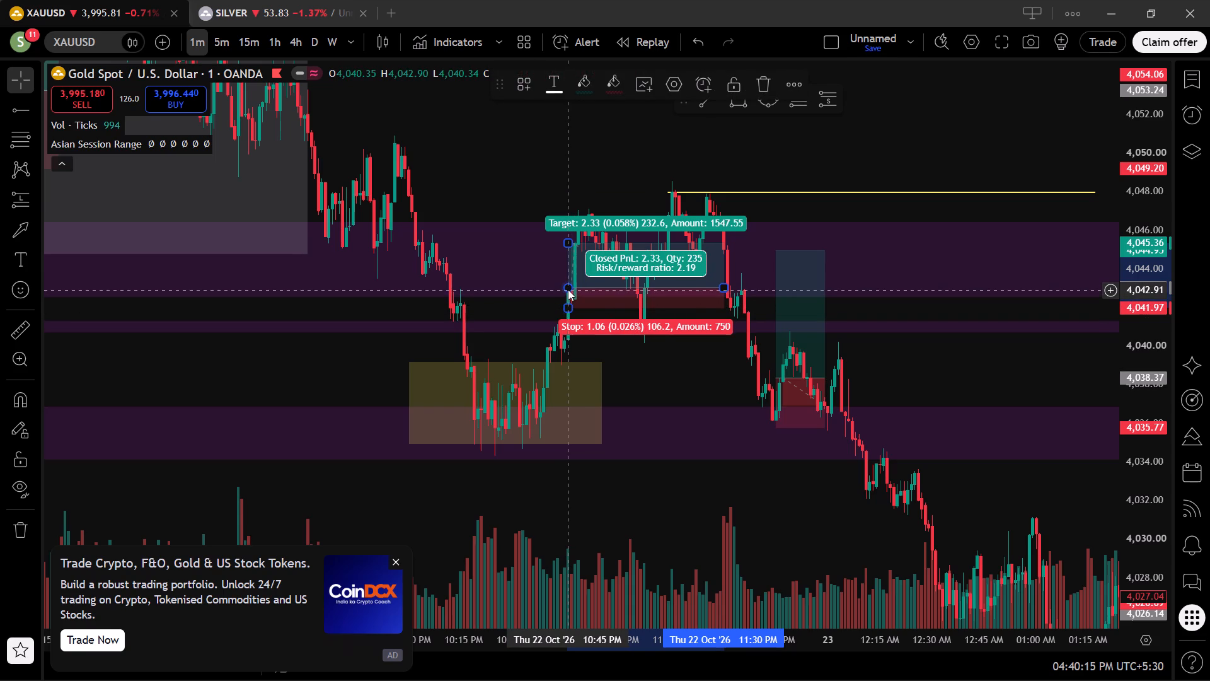
{"action": "left_click_drag", "start_coordinate": [568, 289], "coordinate": [576, 286]}
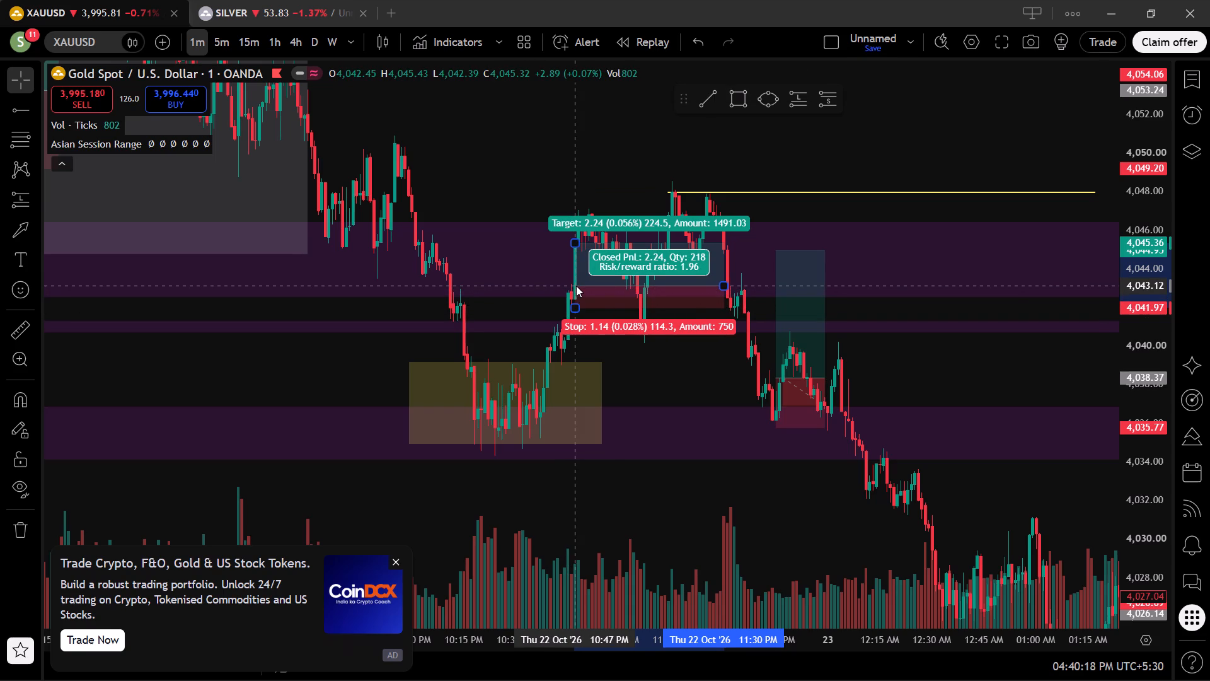
{"action": "left_click_drag", "start_coordinate": [576, 286], "coordinate": [576, 288]}
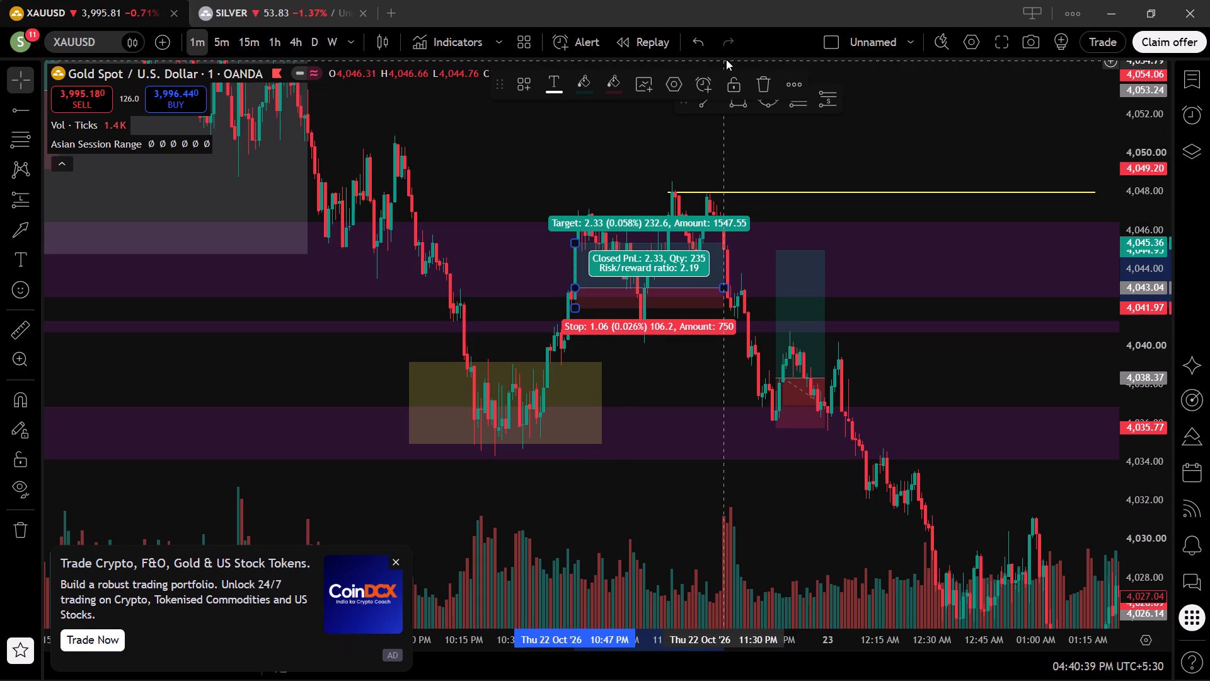
Shorten the 10:47 PM long position so that it ends at 10:54 PM.
{"action": "left_click_drag", "start_coordinate": [727, 290], "coordinate": [599, 289]}
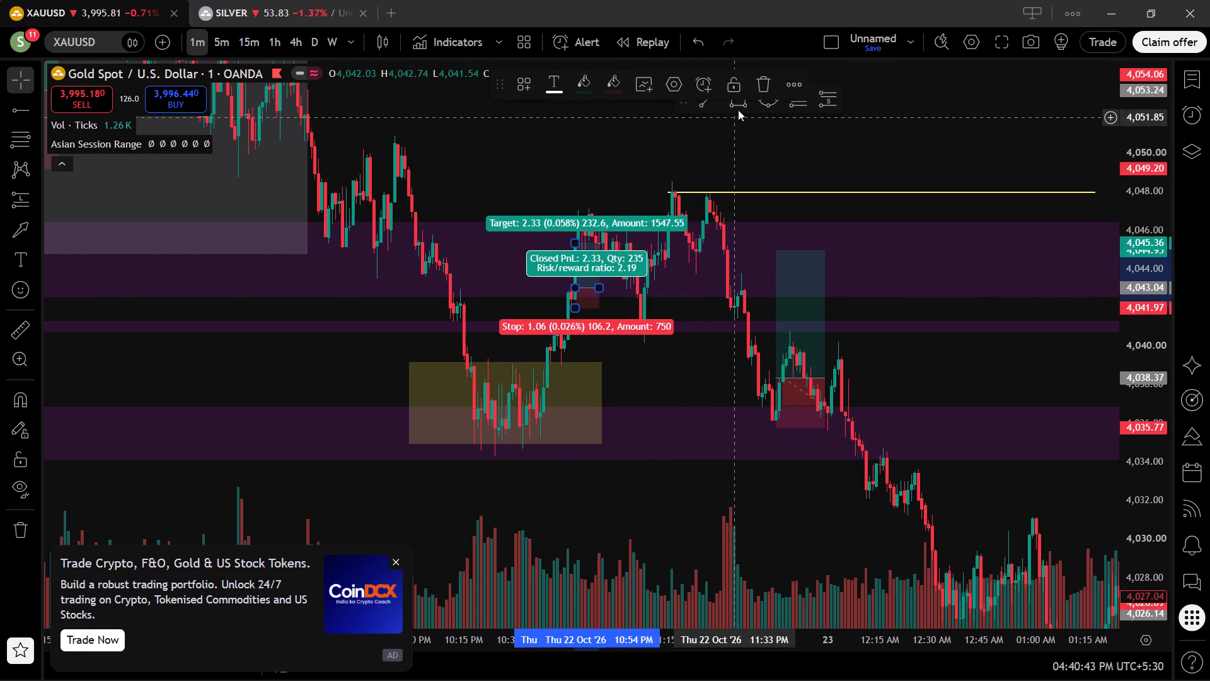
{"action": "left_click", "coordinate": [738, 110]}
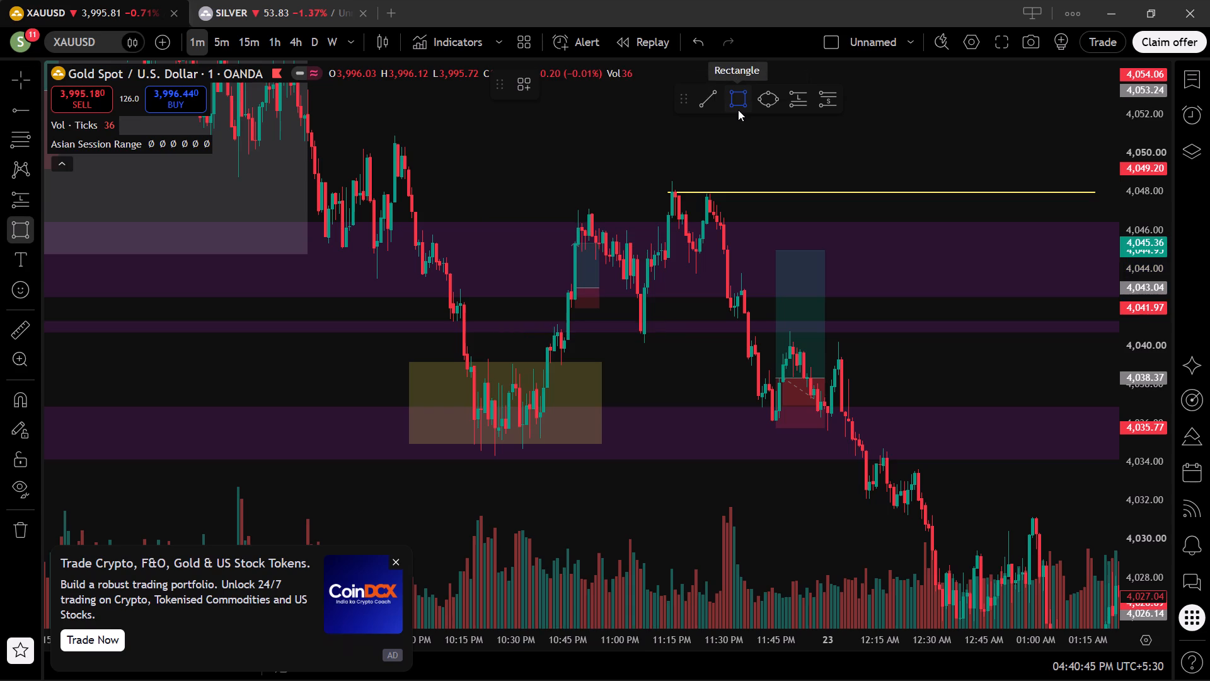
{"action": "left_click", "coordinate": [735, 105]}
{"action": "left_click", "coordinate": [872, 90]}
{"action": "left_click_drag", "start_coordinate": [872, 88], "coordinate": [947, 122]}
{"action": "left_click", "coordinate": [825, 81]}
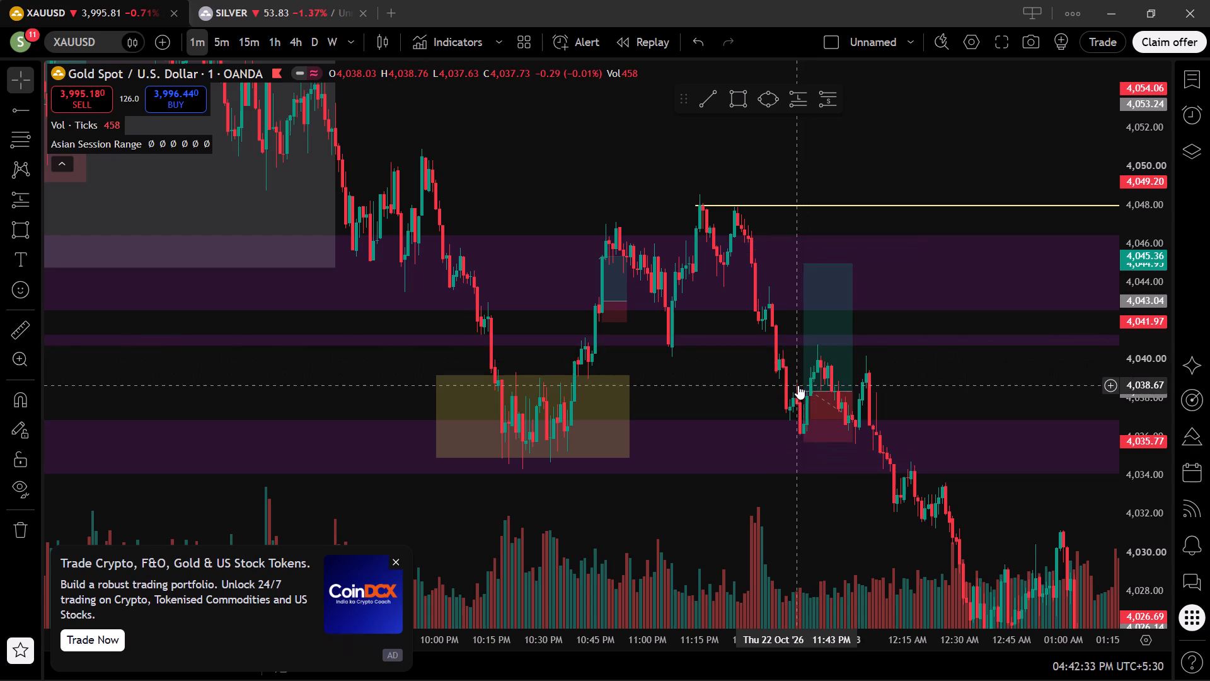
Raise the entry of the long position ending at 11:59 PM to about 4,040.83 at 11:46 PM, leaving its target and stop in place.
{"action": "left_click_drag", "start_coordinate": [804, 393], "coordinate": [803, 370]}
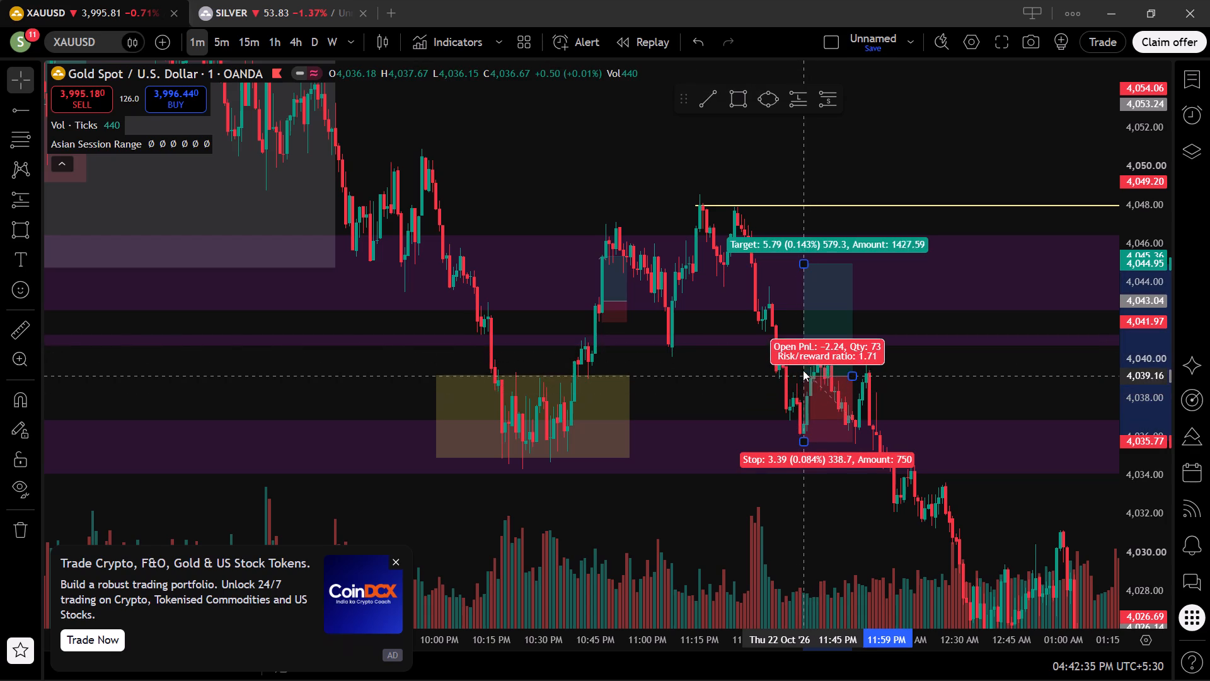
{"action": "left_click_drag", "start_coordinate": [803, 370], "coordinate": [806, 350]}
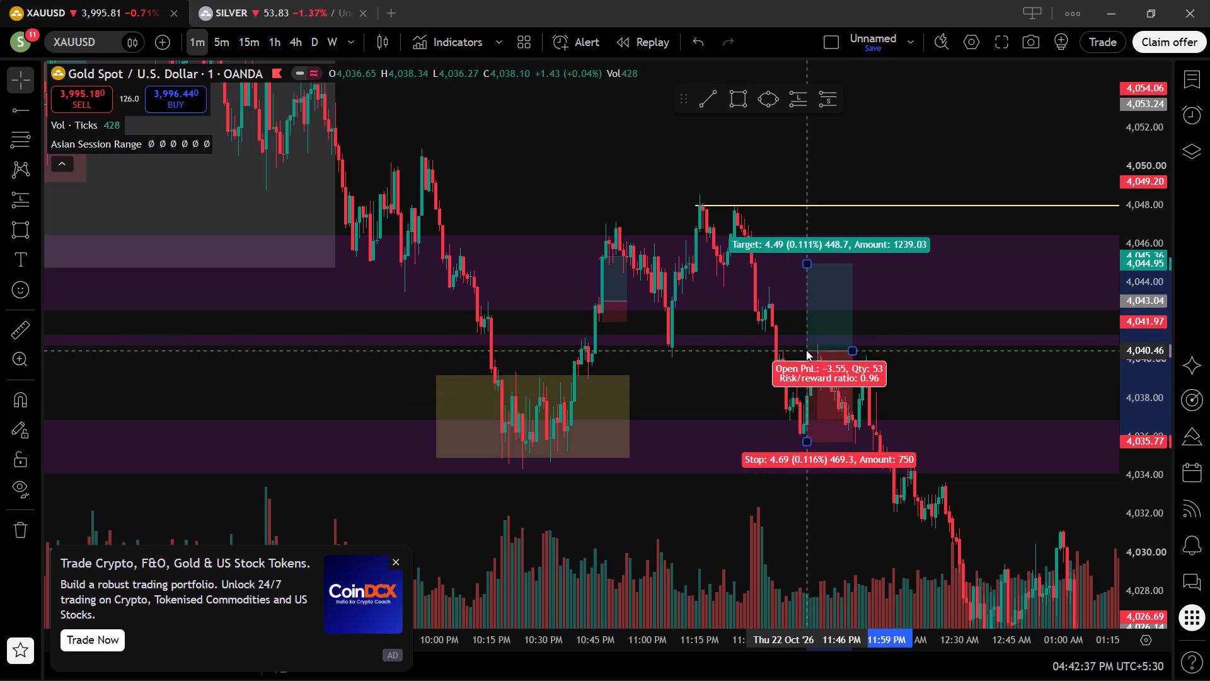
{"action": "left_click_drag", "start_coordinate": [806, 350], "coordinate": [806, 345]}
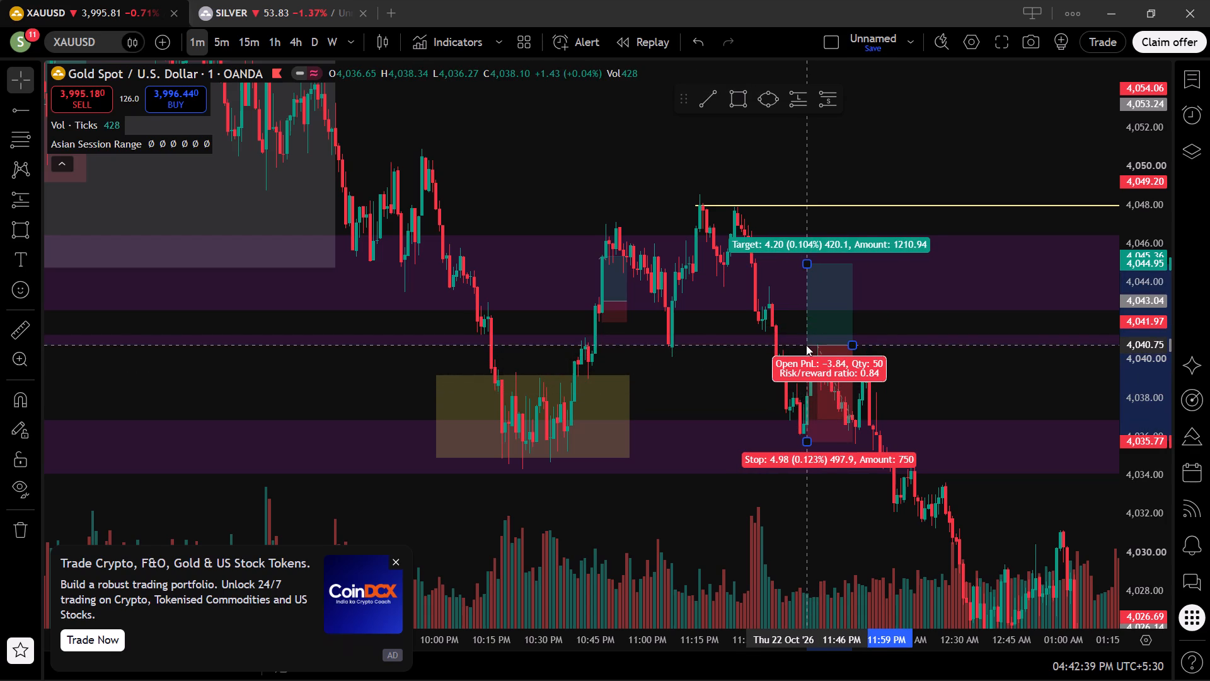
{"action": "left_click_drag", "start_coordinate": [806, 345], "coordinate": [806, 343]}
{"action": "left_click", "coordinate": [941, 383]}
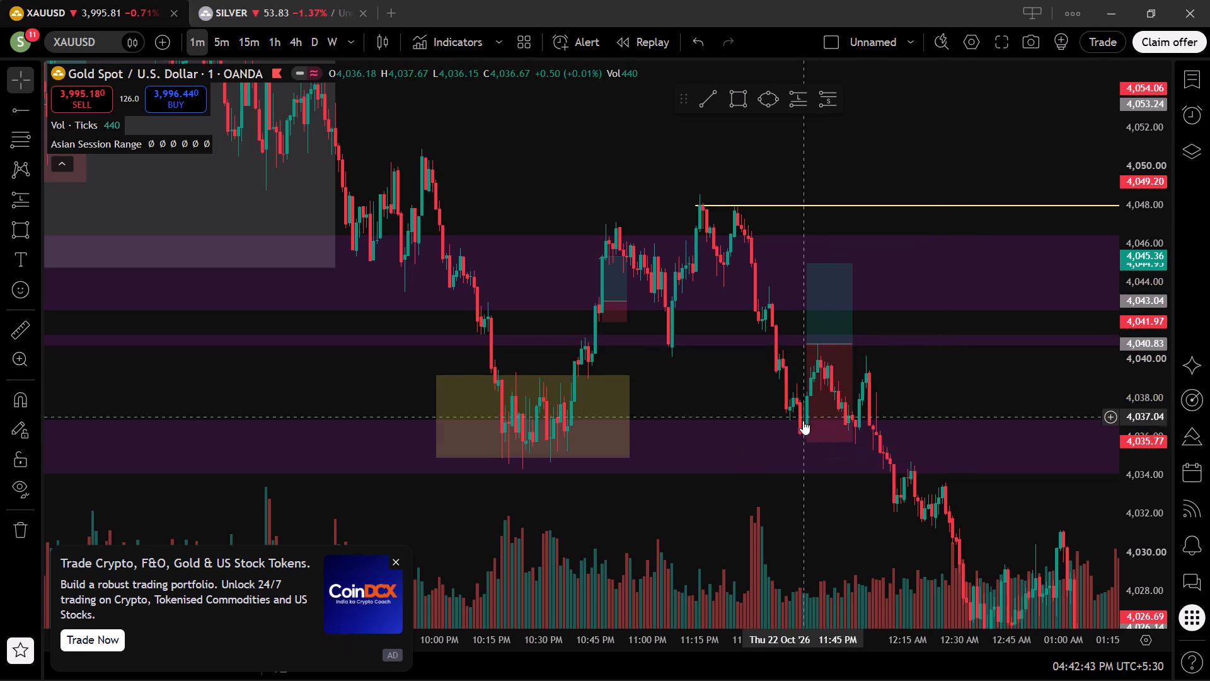
Raise the stop of the long position ending at 11:59 PM to about 4,035.98.
{"action": "left_click_drag", "start_coordinate": [808, 441], "coordinate": [816, 437]}
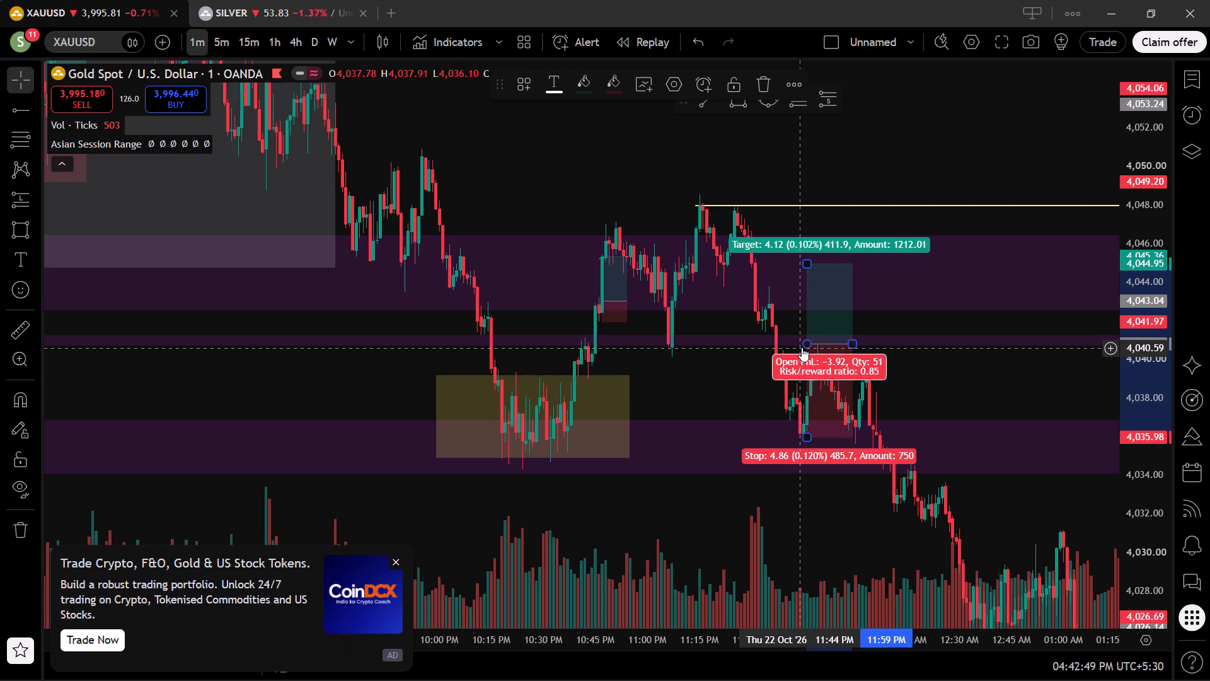
Move that long position's entry point back to about 11:31 PM at about 4,040.87, keeping its 11:59 PM end.
{"action": "left_click_drag", "start_coordinate": [807, 345], "coordinate": [807, 344]}
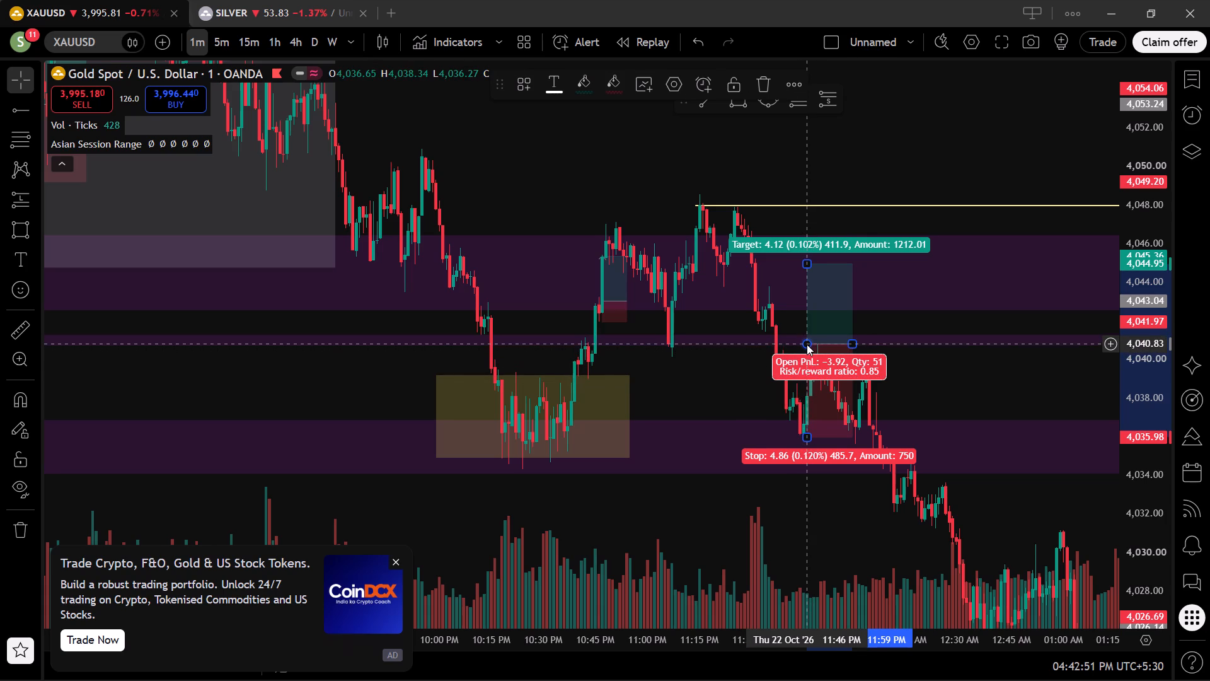
{"action": "left_click_drag", "start_coordinate": [807, 344], "coordinate": [810, 344]}
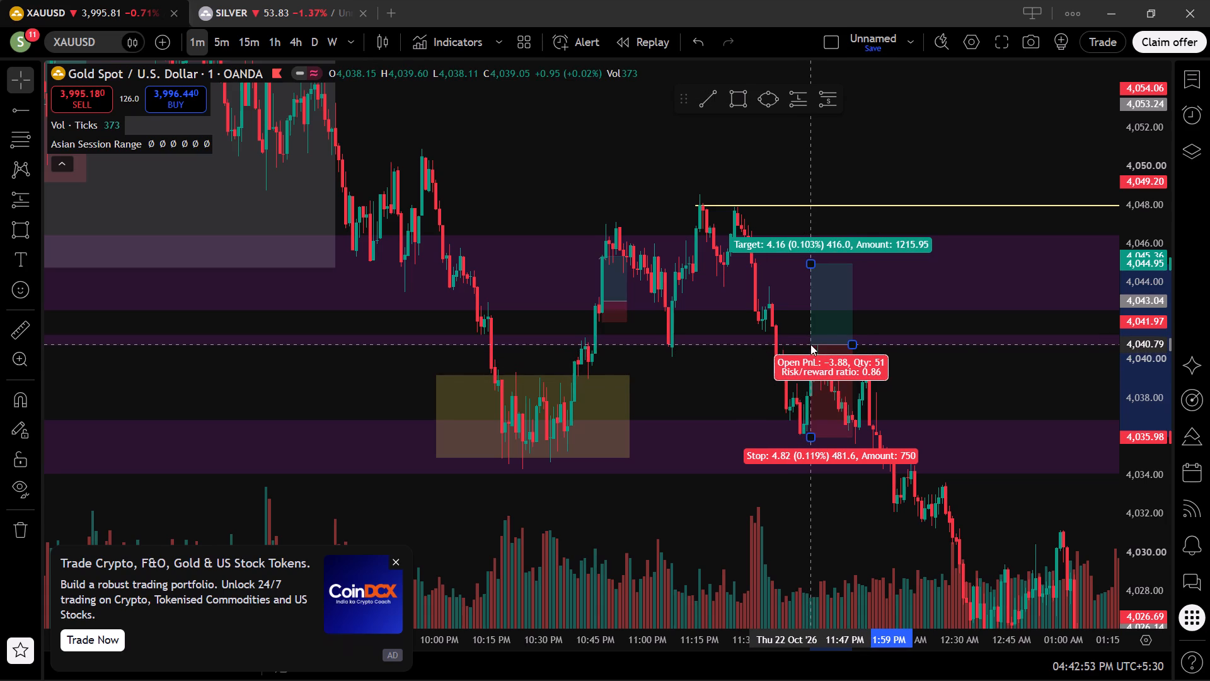
{"action": "left_click_drag", "start_coordinate": [810, 344], "coordinate": [811, 343]}
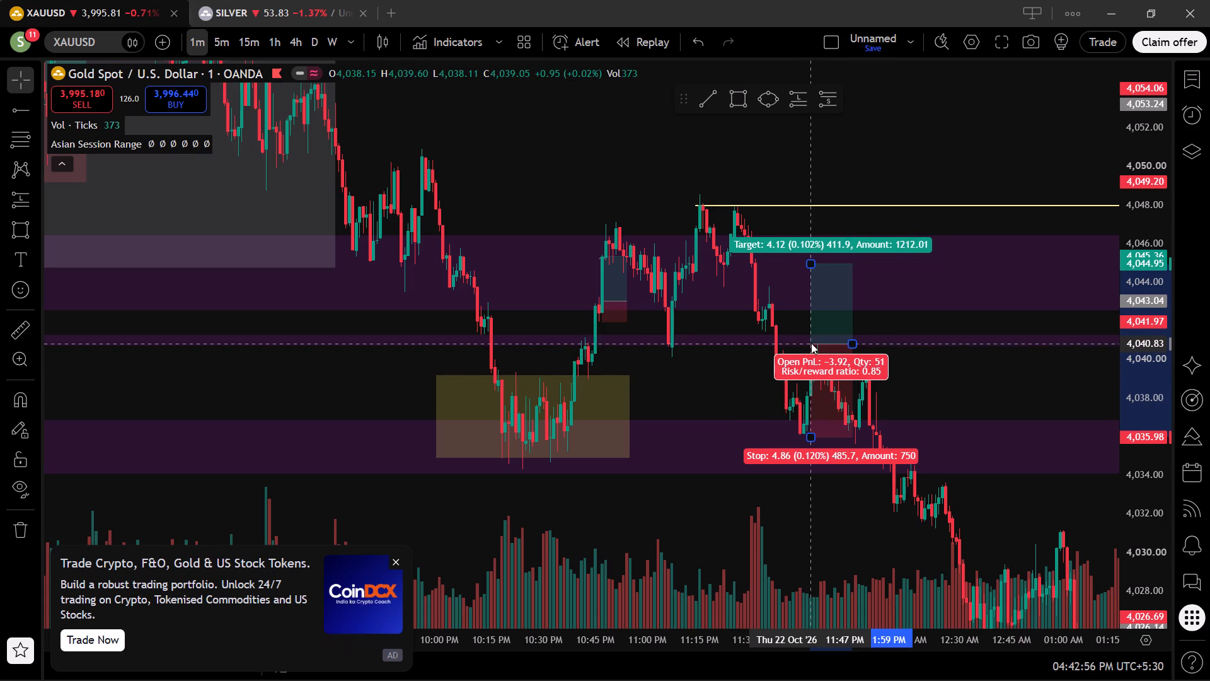
{"action": "left_click_drag", "start_coordinate": [811, 343], "coordinate": [811, 345]}
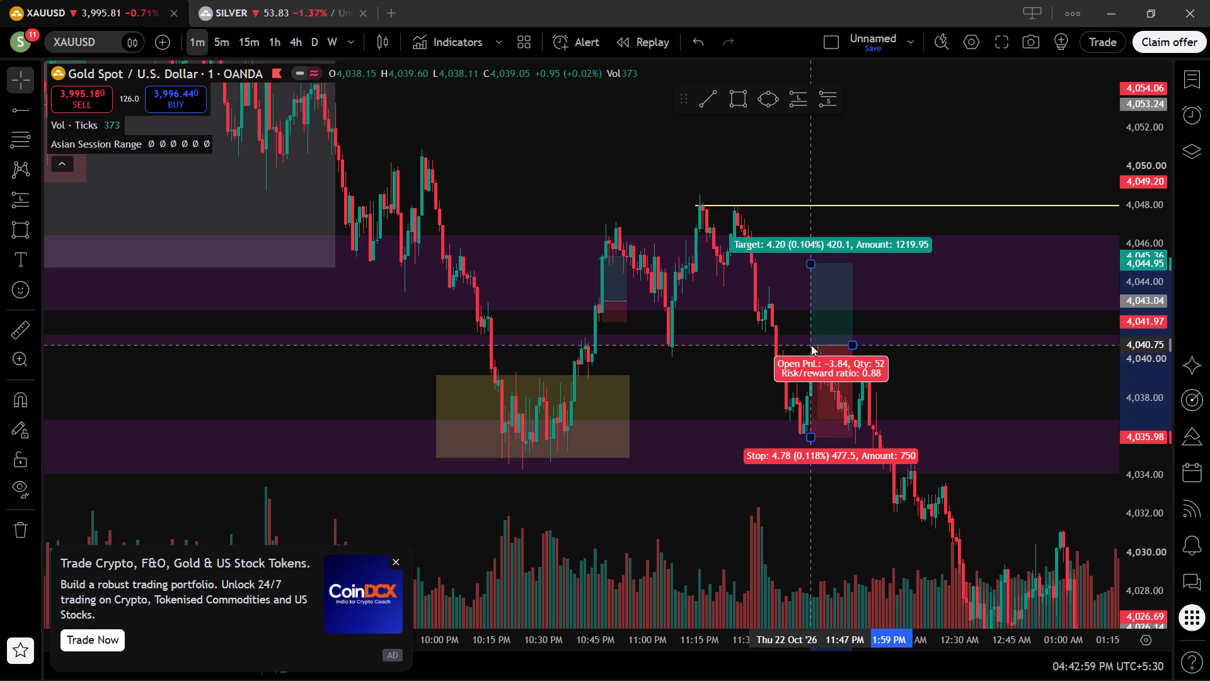
{"action": "left_click_drag", "start_coordinate": [811, 345], "coordinate": [780, 343]}
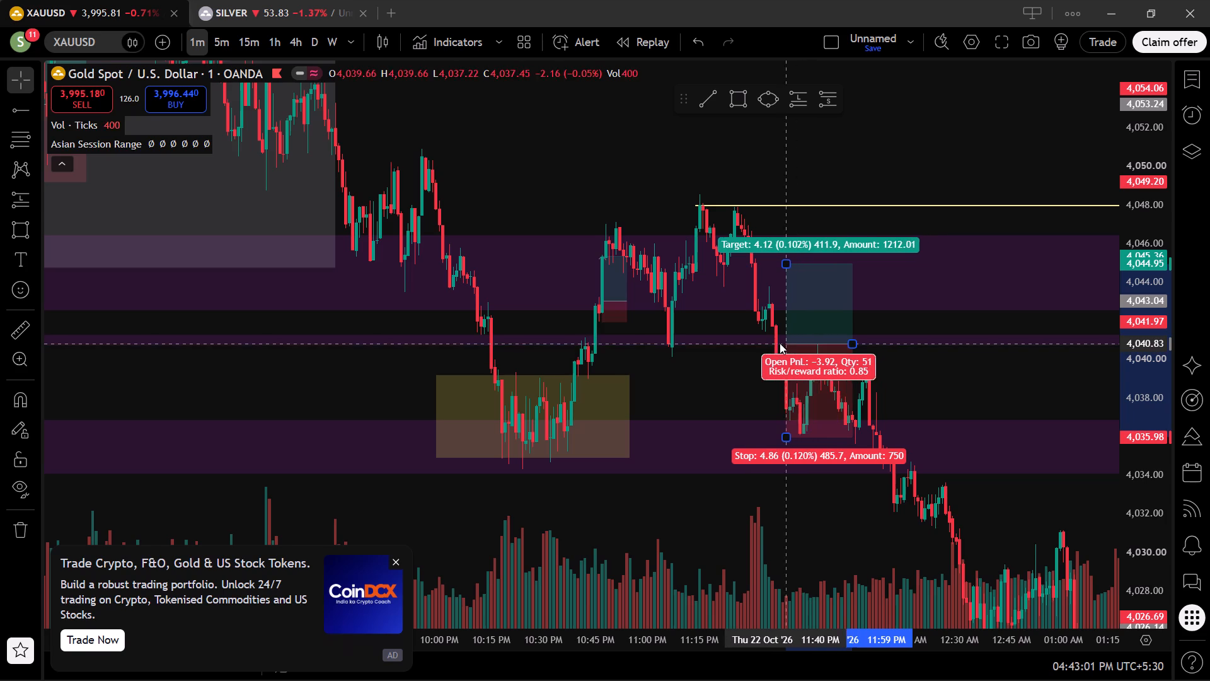
{"action": "left_click_drag", "start_coordinate": [780, 343], "coordinate": [756, 342]}
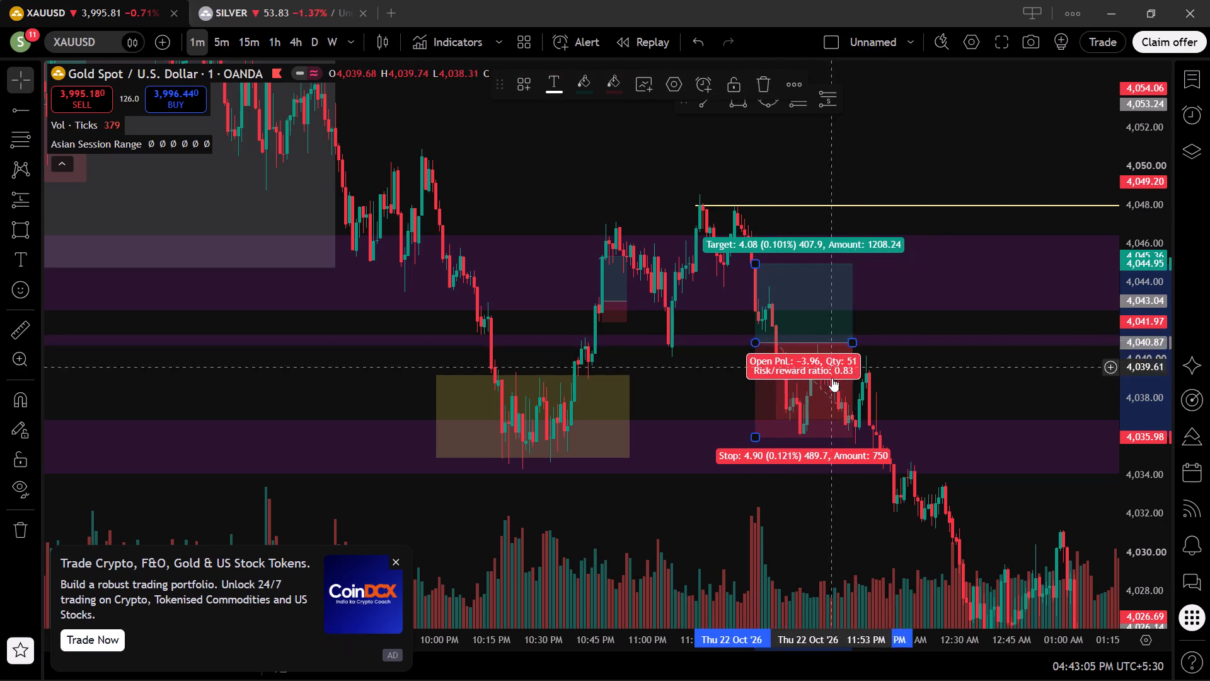
{"action": "left_click", "coordinate": [934, 380]}
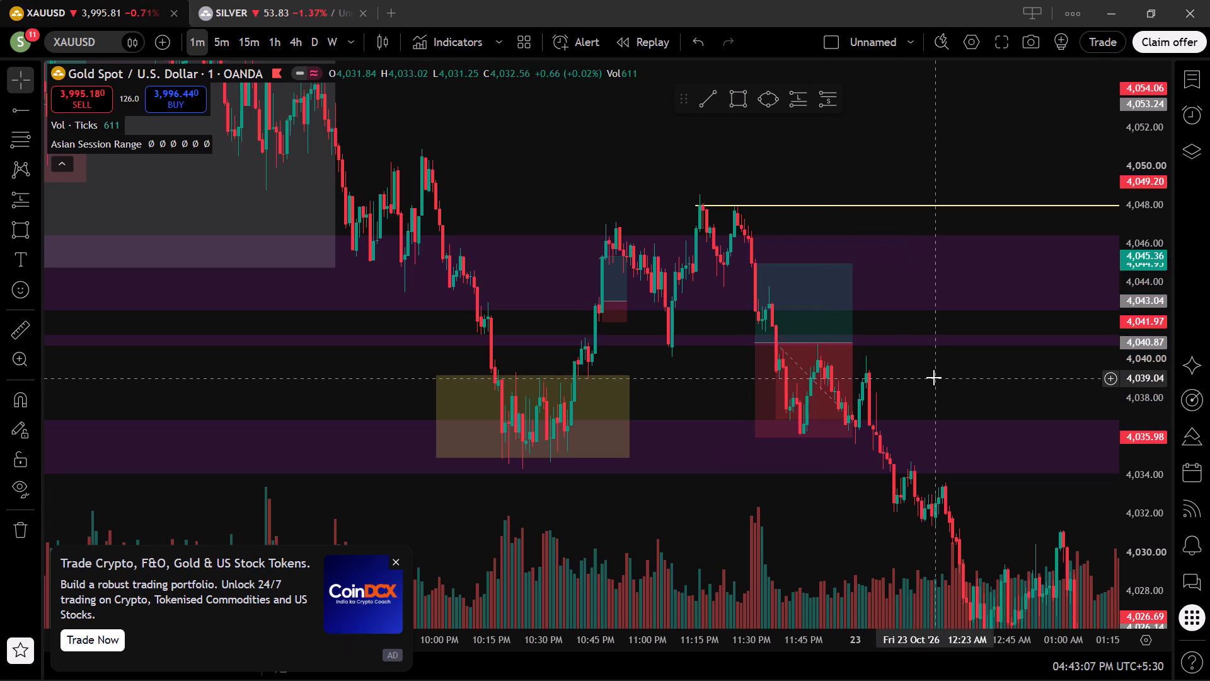
{"action": "left_click", "coordinate": [694, 385]}
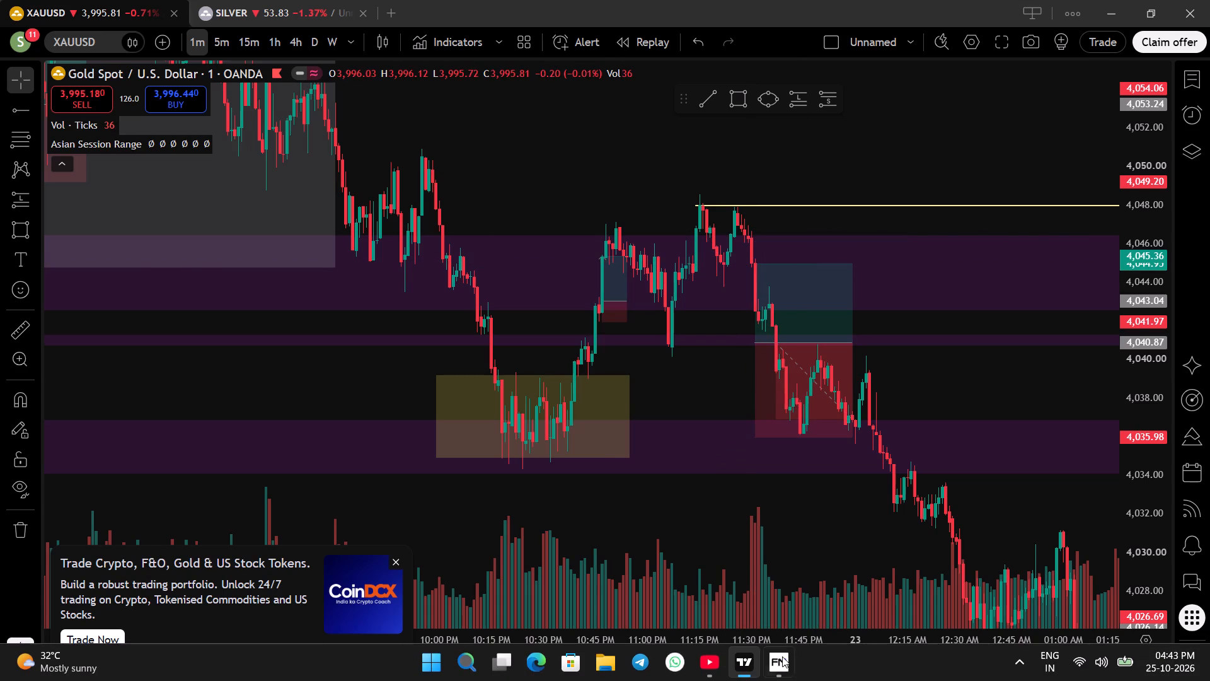
Switch to the FundedNext trade history and open the details of the 22 October XAUUSD buy opened at 4,040.89.
{"action": "left_click", "coordinate": [782, 656]}
{"action": "scroll", "coordinate": [470, 436], "scroll_direction": "up", "scroll_amount": 3}
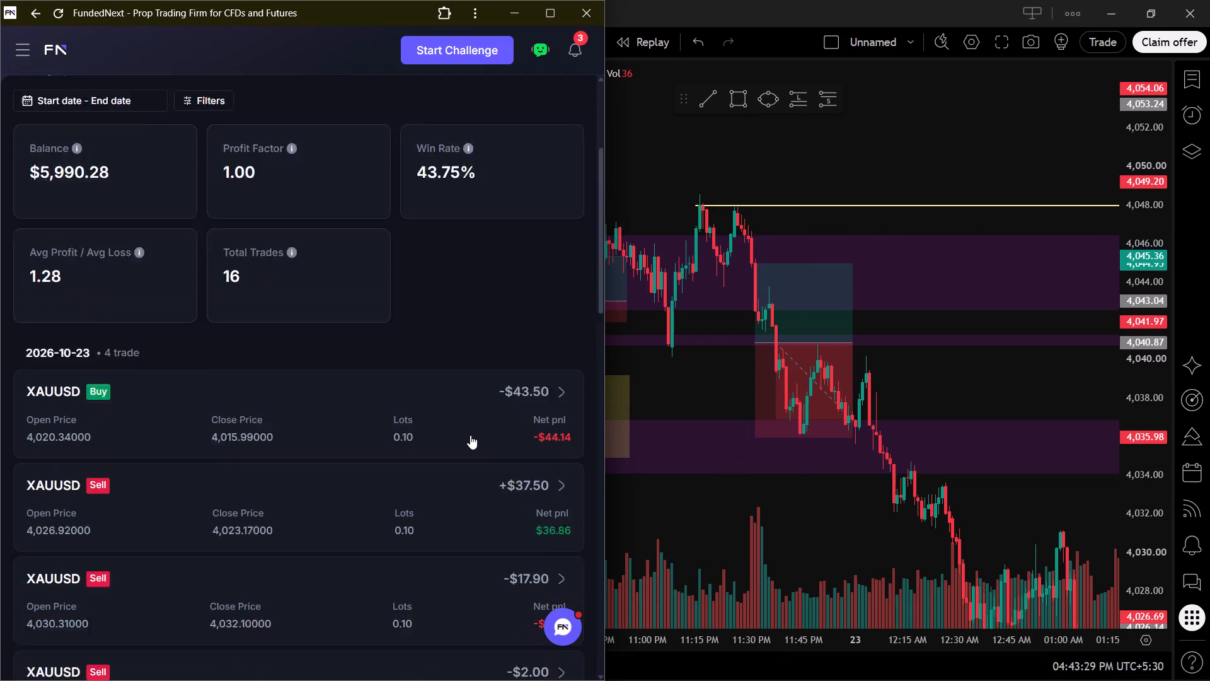
{"action": "scroll", "coordinate": [470, 435], "scroll_direction": "up", "scroll_amount": 2}
{"action": "scroll", "coordinate": [470, 435], "scroll_direction": "down", "scroll_amount": 5}
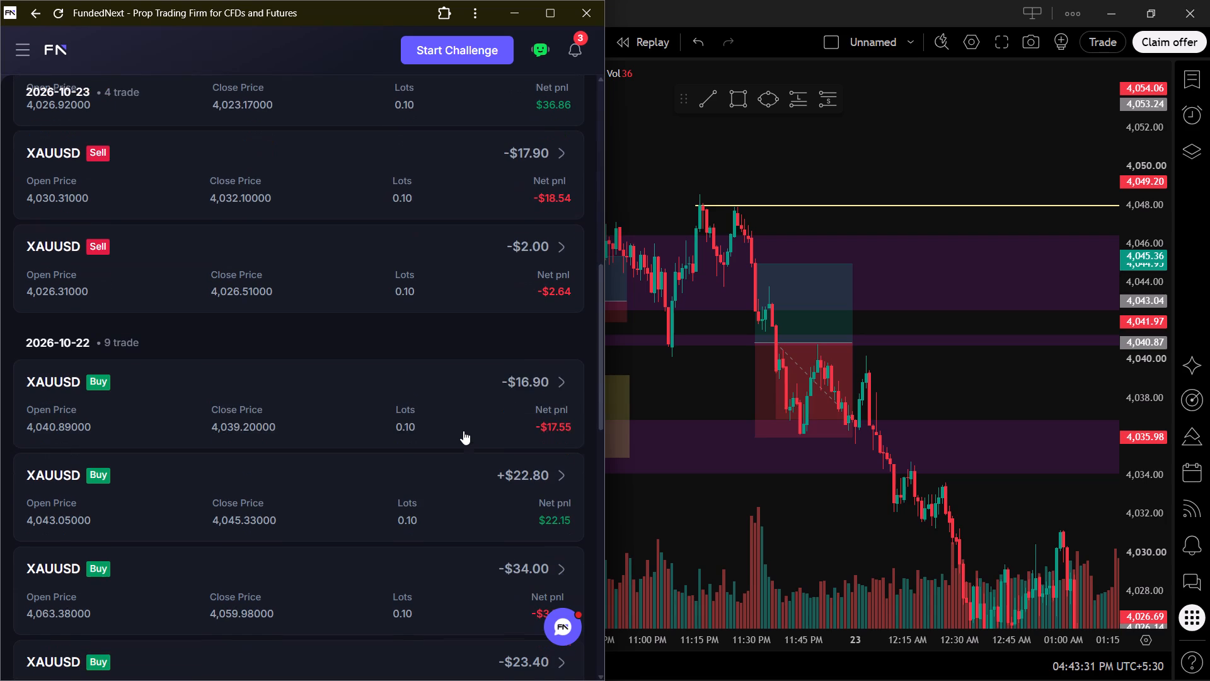
{"action": "scroll", "coordinate": [466, 439], "scroll_direction": "down", "scroll_amount": 1}
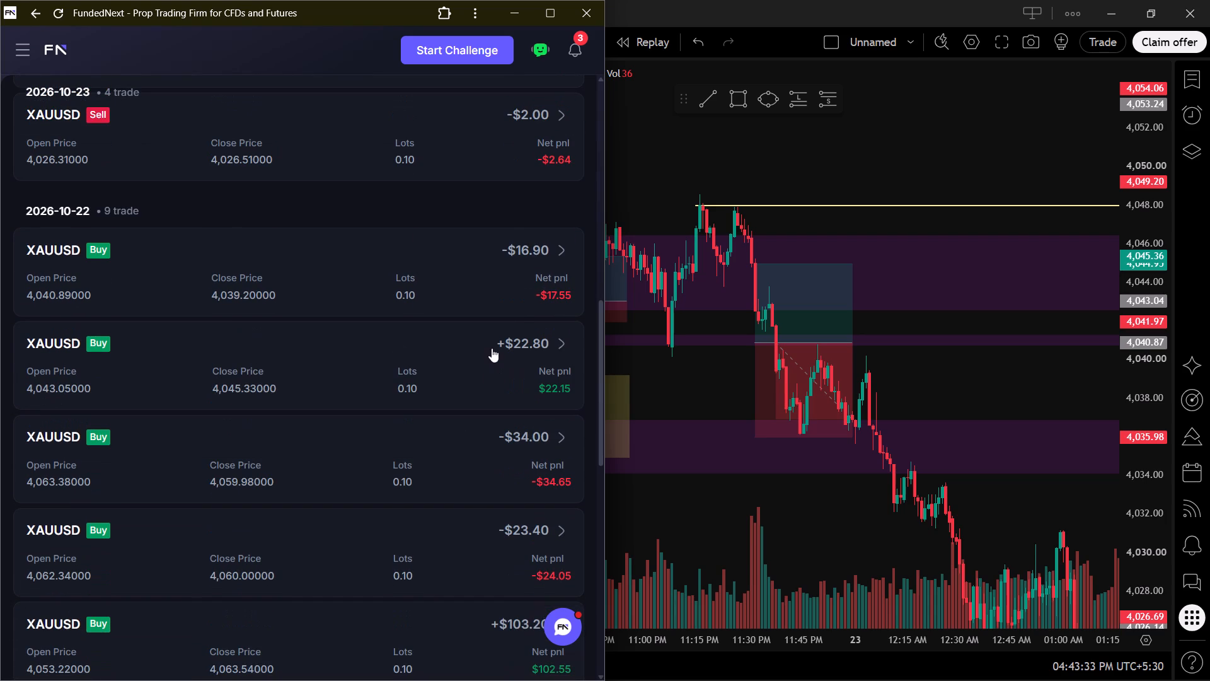
{"action": "left_click", "coordinate": [556, 245]}
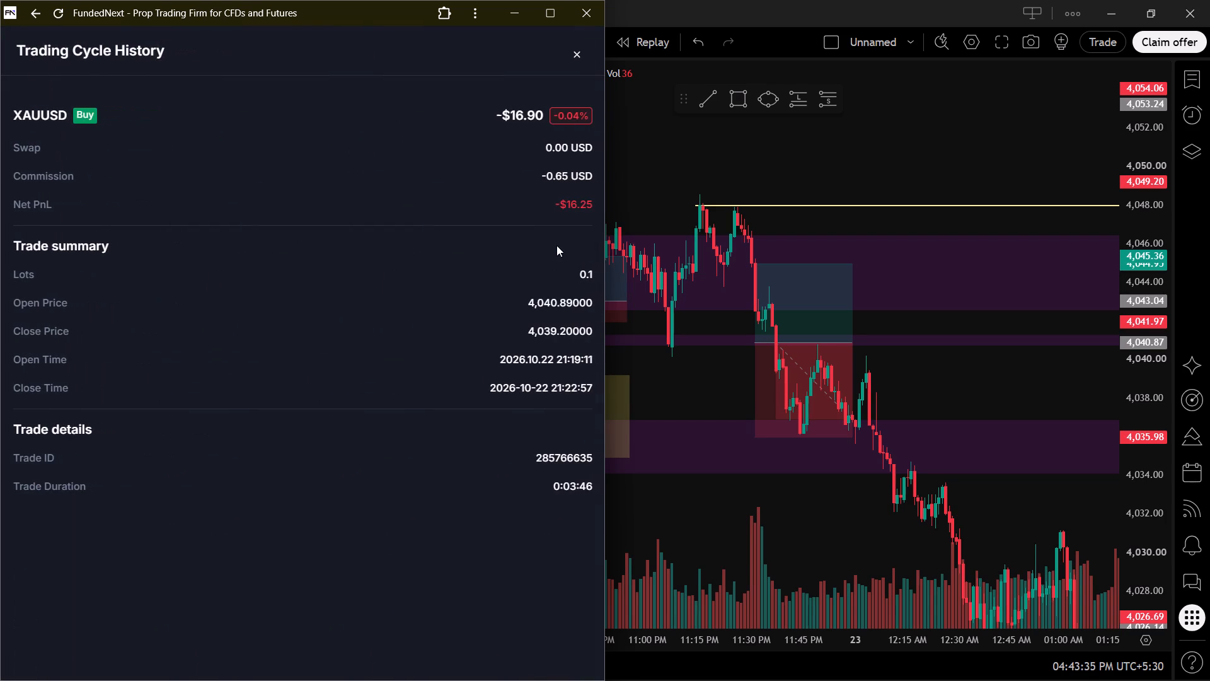
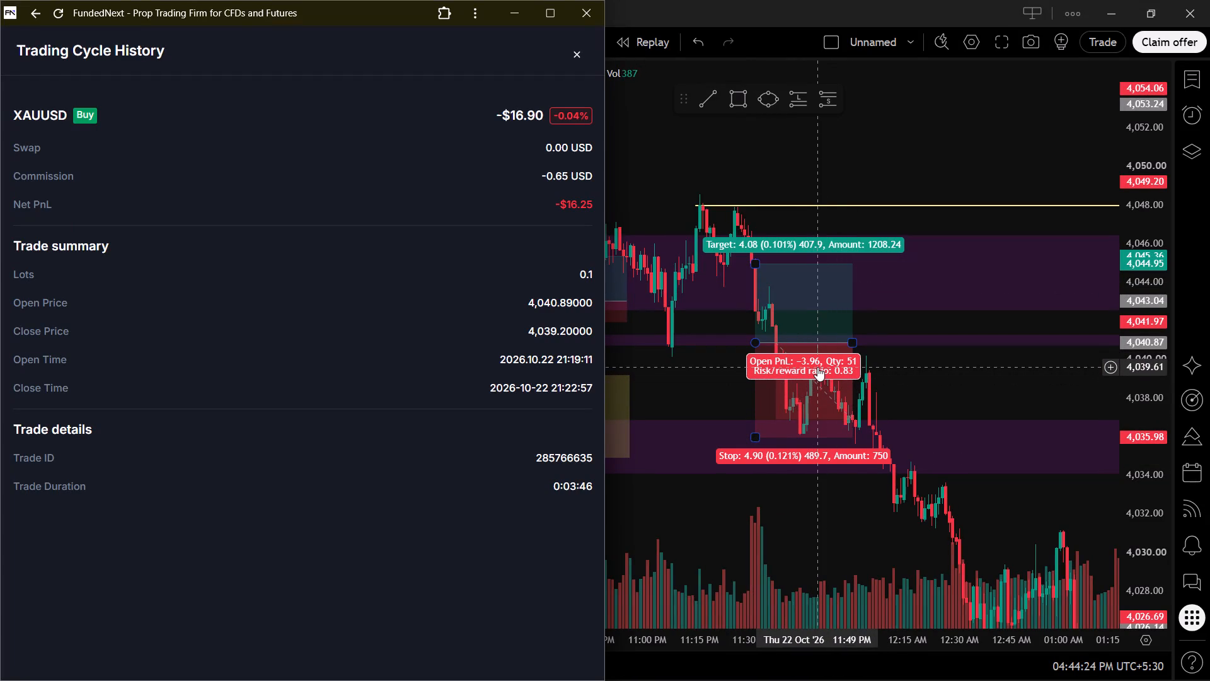
Leave the FundedNext trade details and return to the XAUUSD one-minute chart.
{"action": "left_click", "coordinate": [514, 8]}
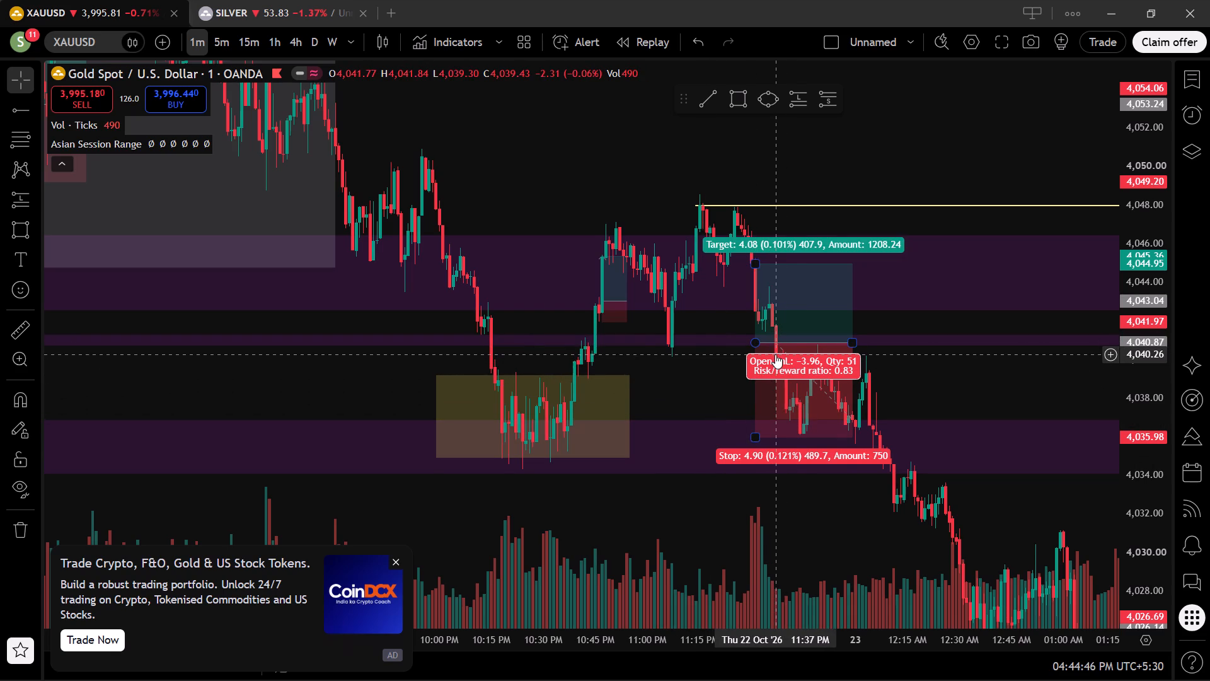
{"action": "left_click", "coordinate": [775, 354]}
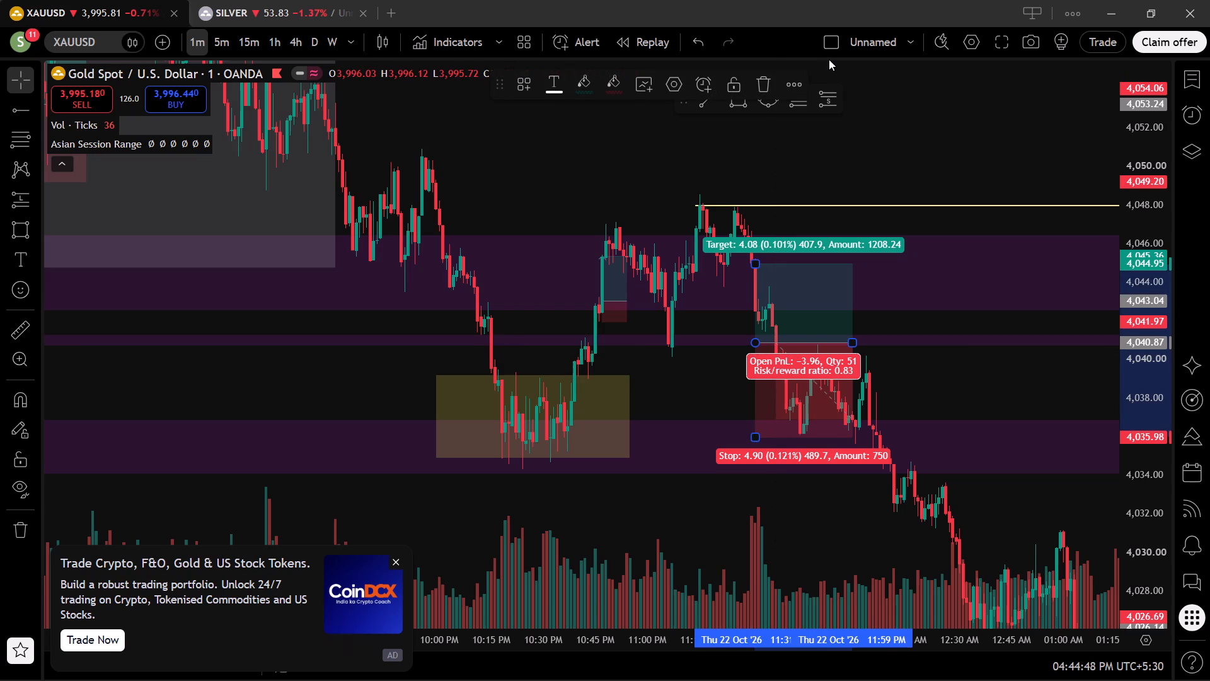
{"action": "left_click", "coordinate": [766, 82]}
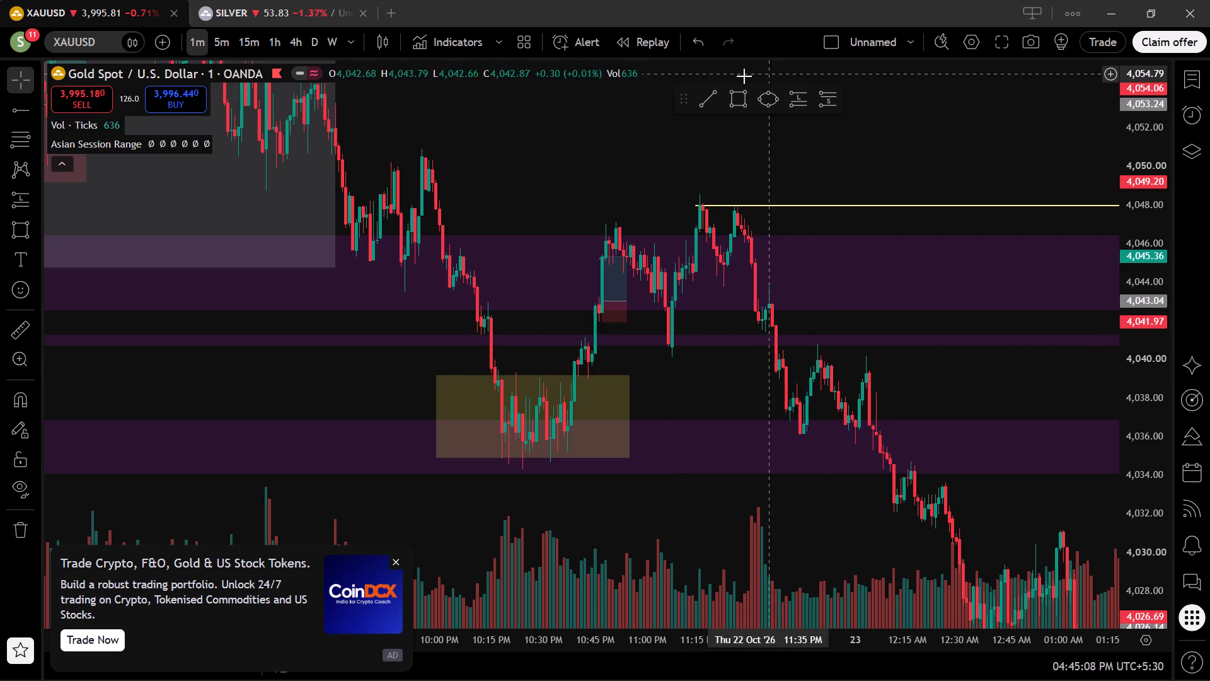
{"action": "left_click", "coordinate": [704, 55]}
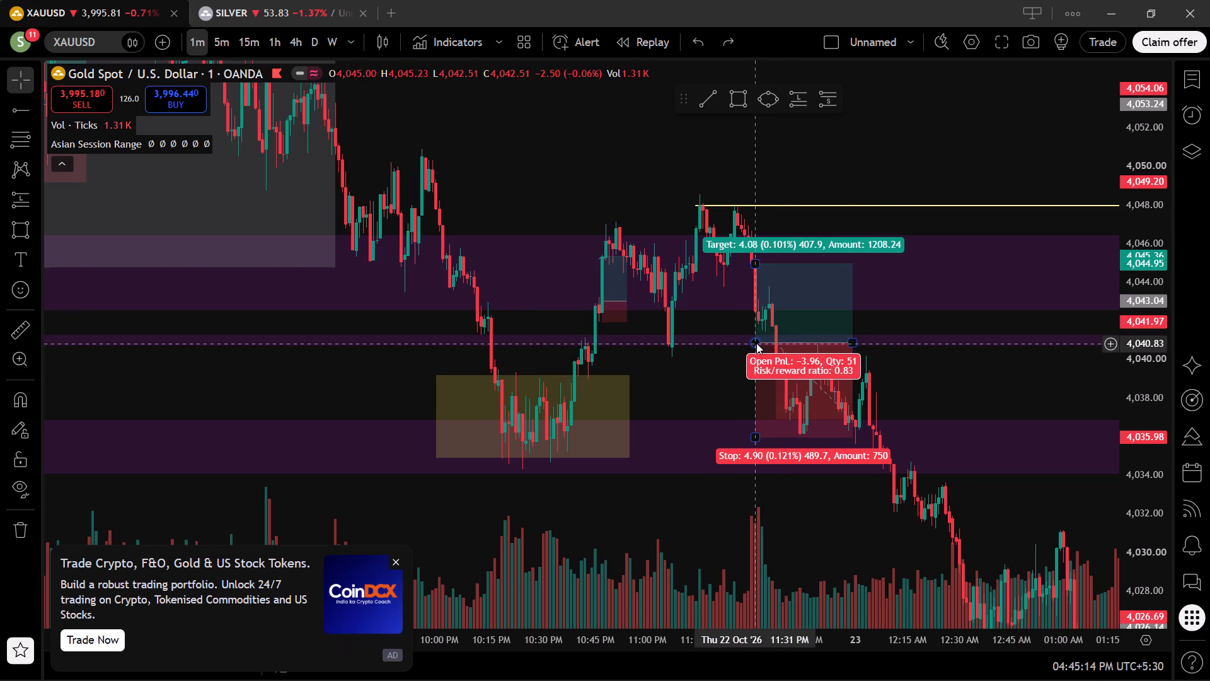
Move the entry of the long position ending at 11:59 PM to about 4,040.75 at 11:45 PM, keeping its target, stop and end time.
{"action": "left_click_drag", "start_coordinate": [756, 343], "coordinate": [794, 346]}
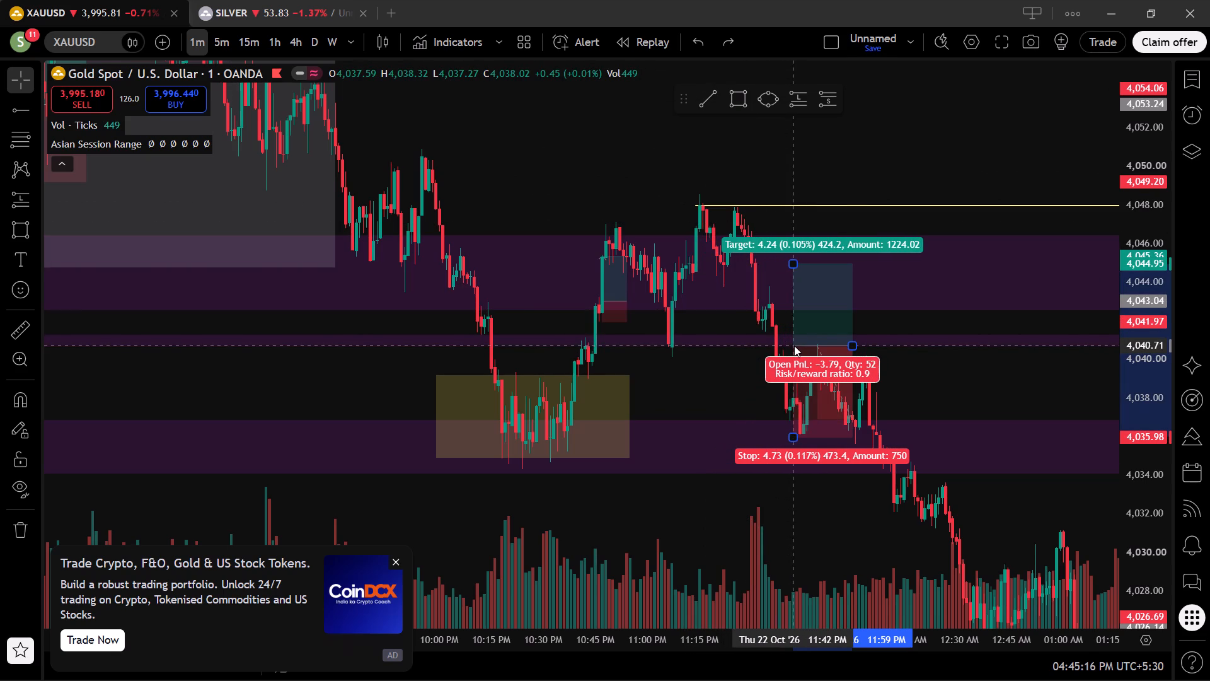
{"action": "left_click_drag", "start_coordinate": [794, 346], "coordinate": [803, 345]}
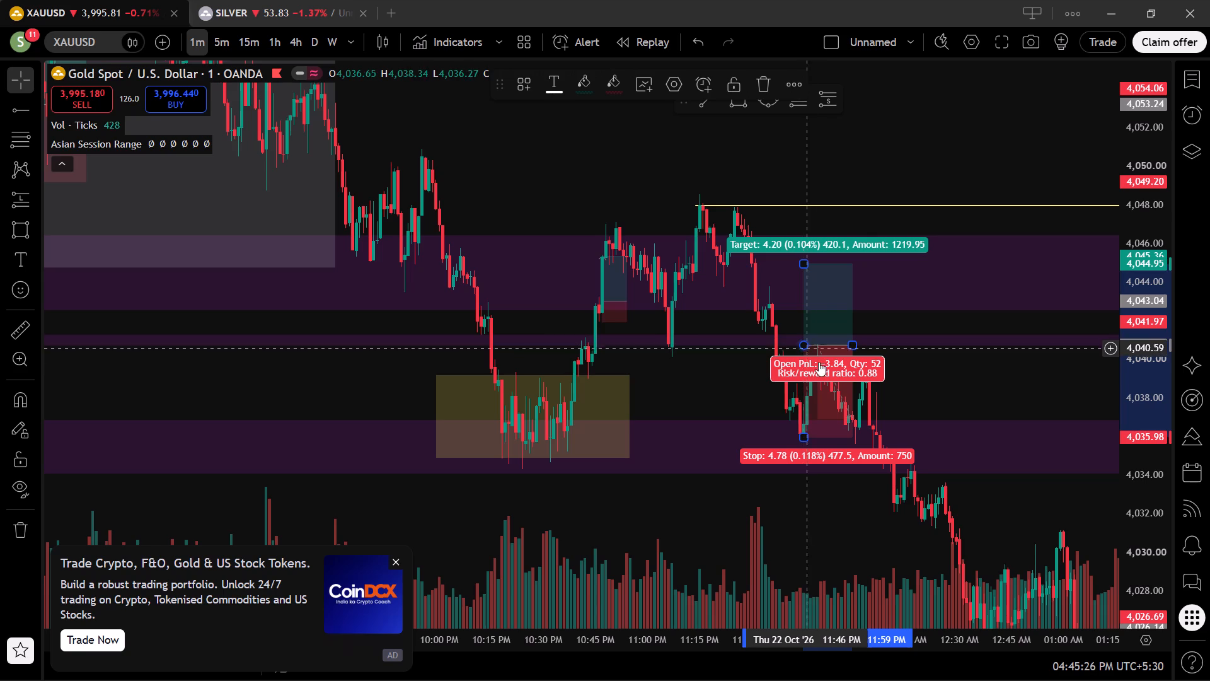
Raise the stop of the long position ending at 11:59 PM to 4,039.20.
{"action": "left_click_drag", "start_coordinate": [805, 441], "coordinate": [808, 371]}
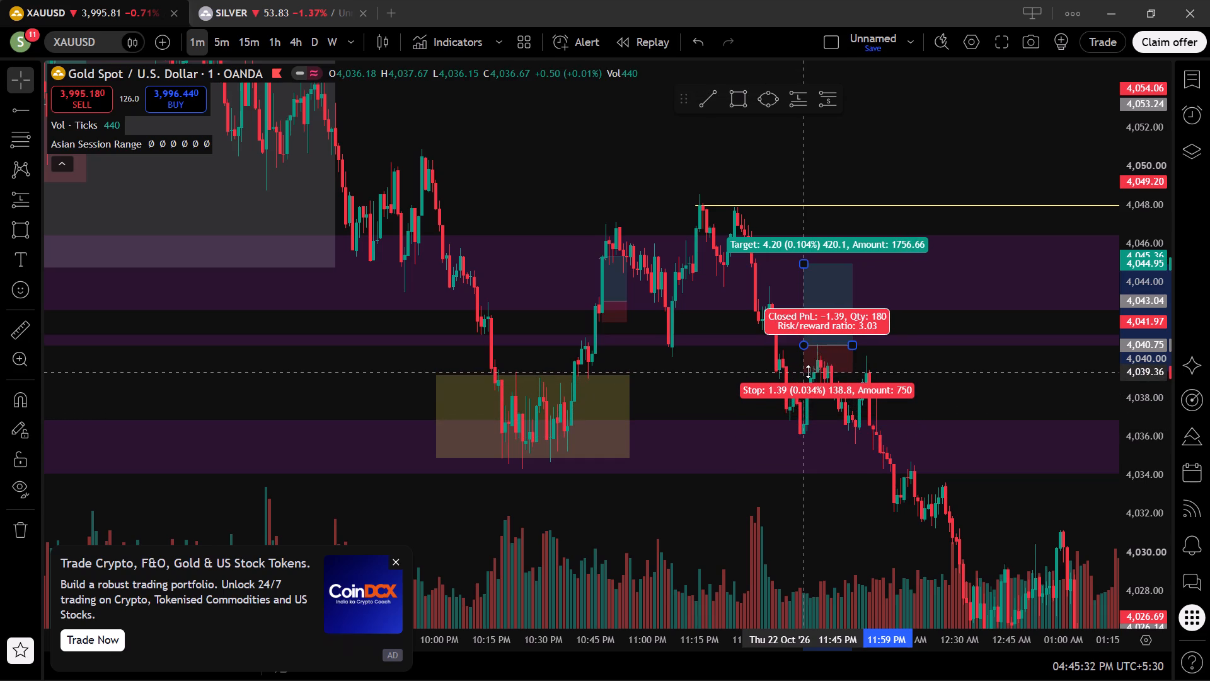
{"action": "left_click_drag", "start_coordinate": [808, 371], "coordinate": [809, 375]}
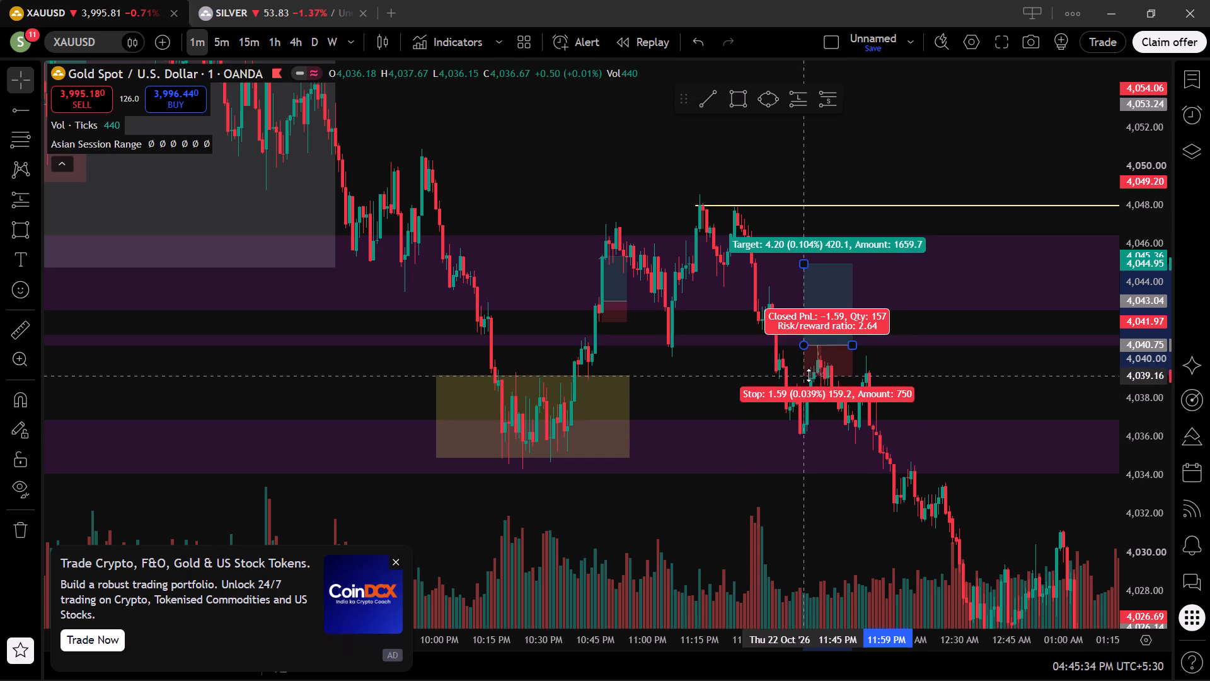
{"action": "left_click_drag", "start_coordinate": [809, 375], "coordinate": [810, 375]}
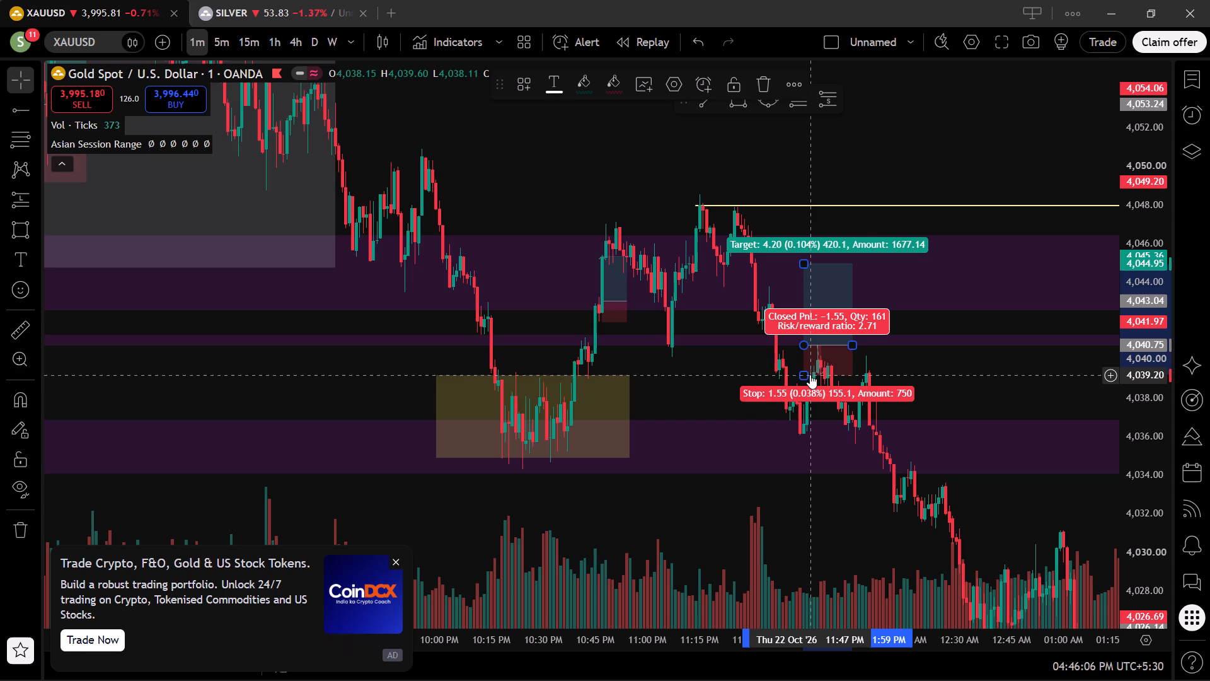
Examine XAUUSD's one-minute price action from late 22 October through the 23 October evening session.
{"action": "left_click_drag", "start_coordinate": [1011, 491], "coordinate": [534, 268]}
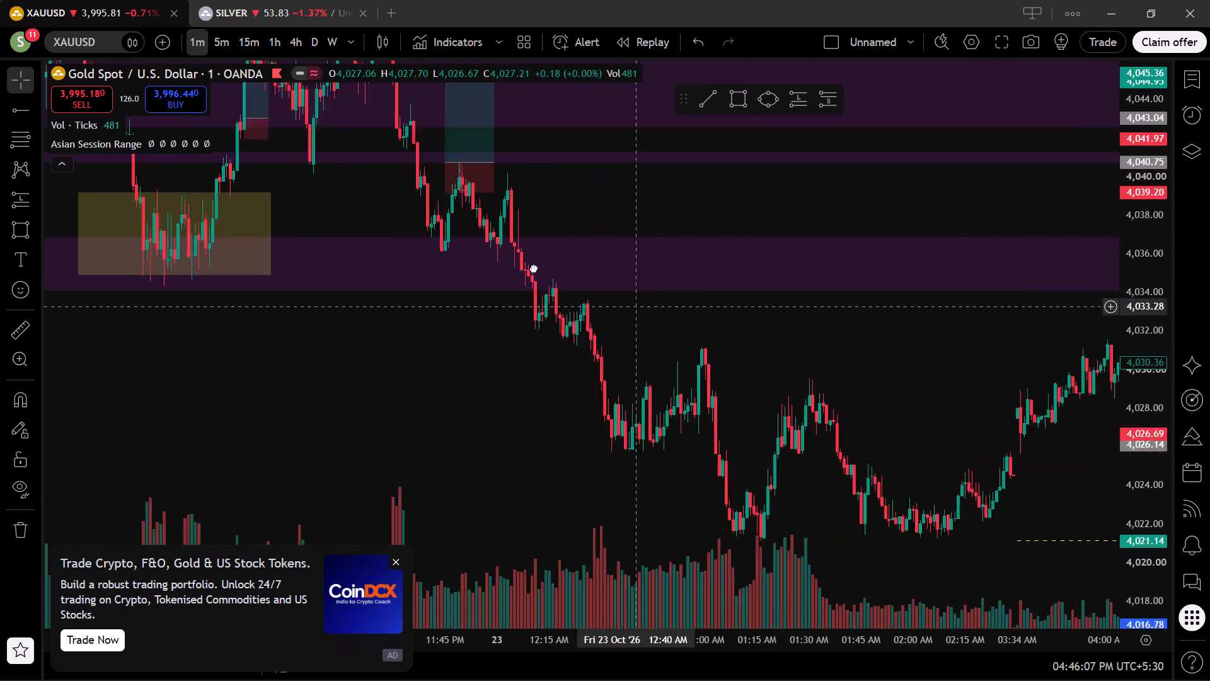
{"action": "left_click_drag", "start_coordinate": [534, 268], "coordinate": [473, 242]}
{"action": "left_click_drag", "start_coordinate": [850, 379], "coordinate": [46, 386]}
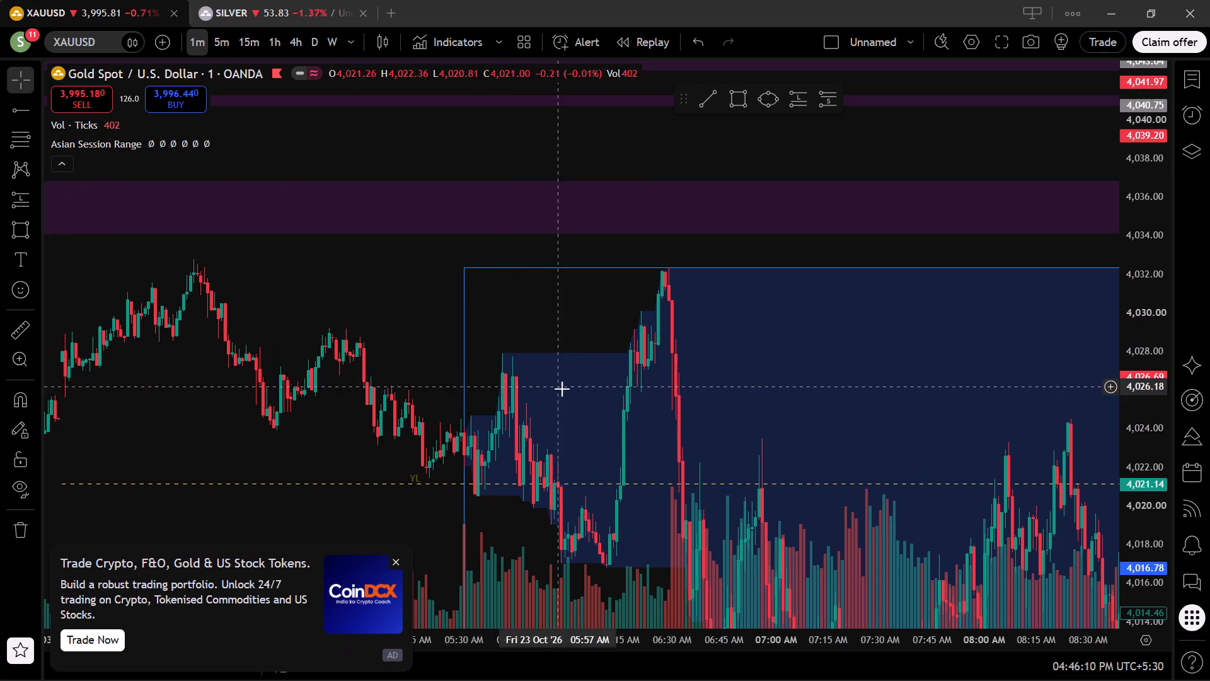
{"action": "left_click_drag", "start_coordinate": [788, 451], "coordinate": [54, 267]}
{"action": "left_click_drag", "start_coordinate": [853, 357], "coordinate": [0, 218]}
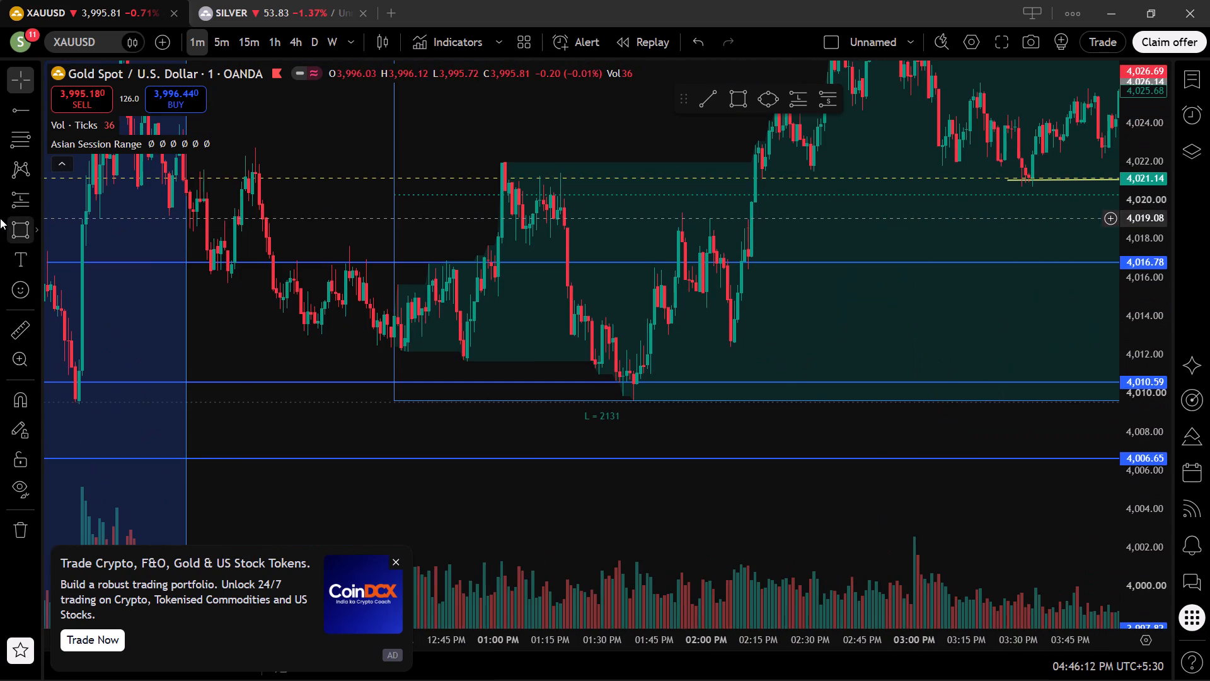
{"action": "left_click_drag", "start_coordinate": [717, 262], "coordinate": [83, 349]}
{"action": "left_click_drag", "start_coordinate": [821, 262], "coordinate": [790, 279]}
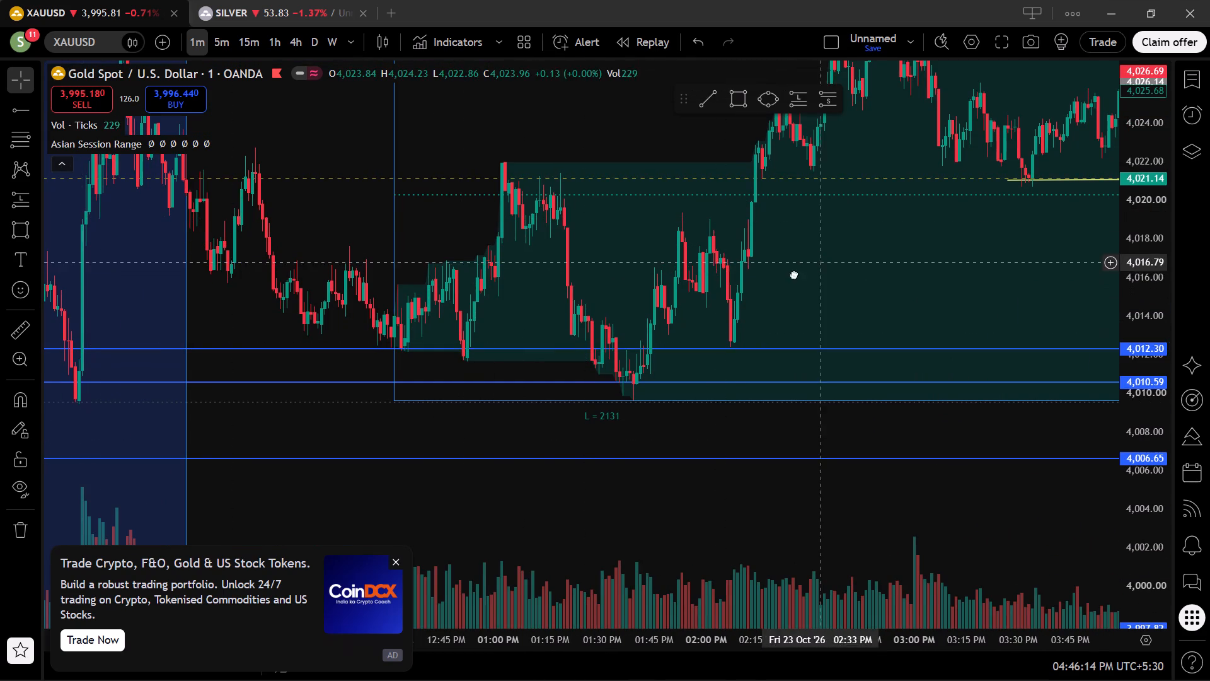
{"action": "left_click_drag", "start_coordinate": [790, 279], "coordinate": [510, 417]}
{"action": "left_click_drag", "start_coordinate": [945, 374], "coordinate": [156, 388]}
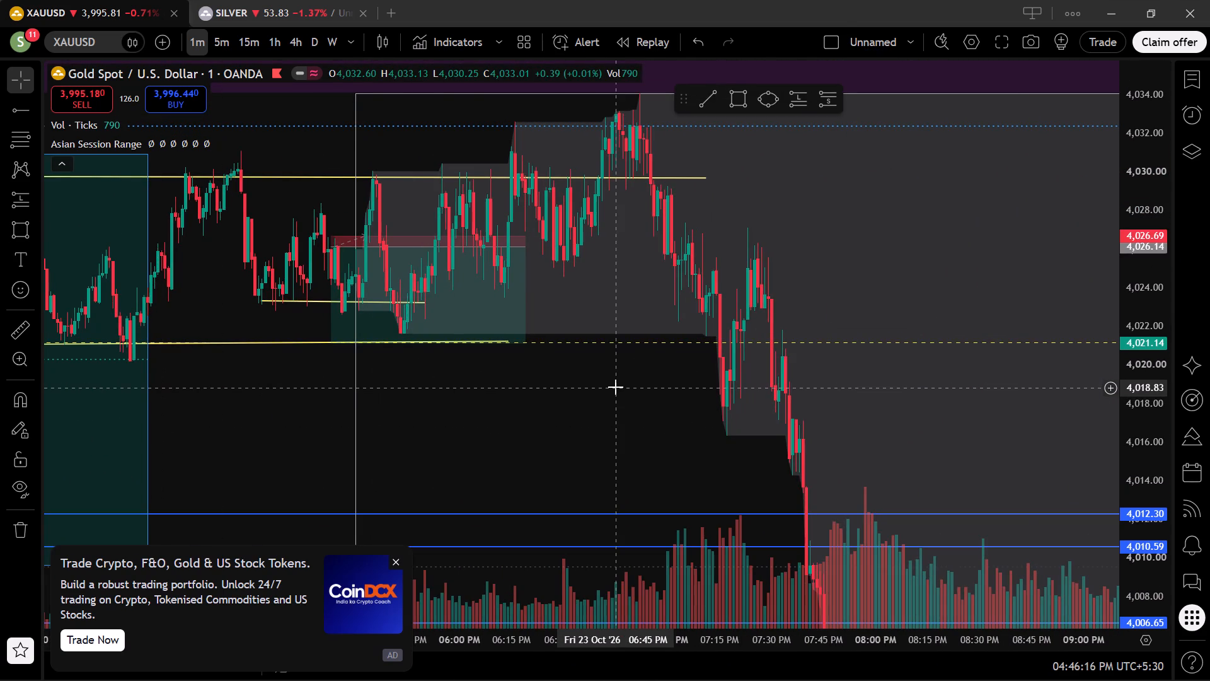
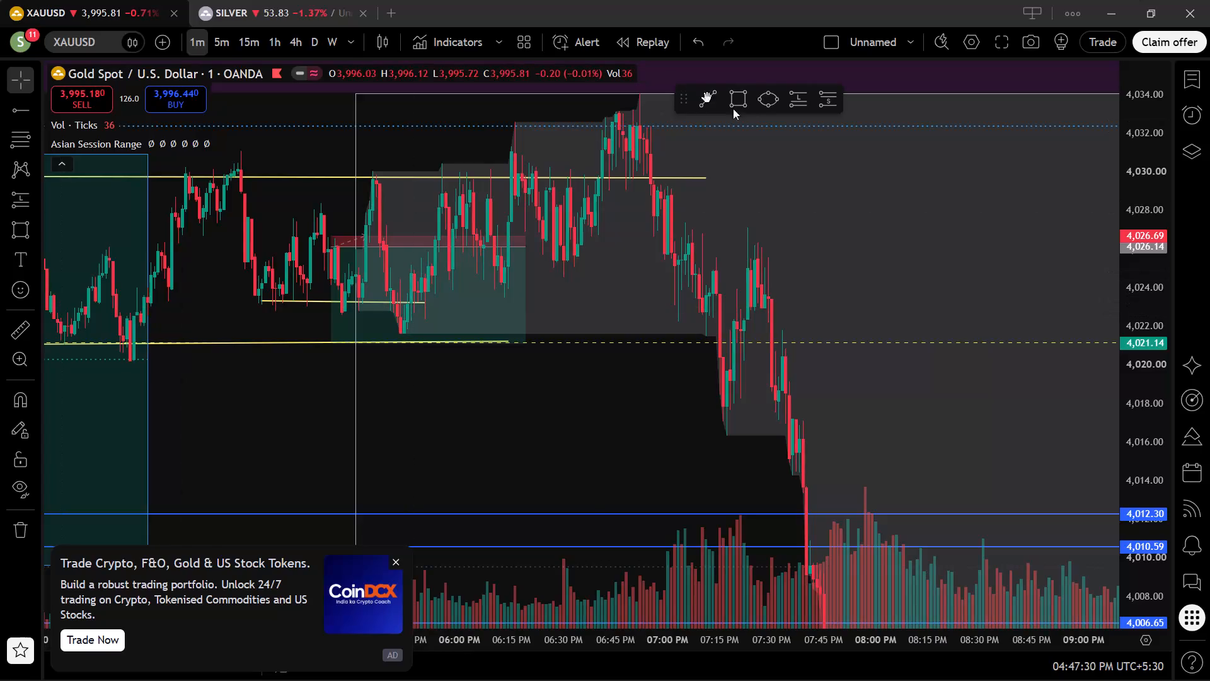
Place a short position on the XAUUSD chart at 6:55 PM on 23 October with its entry at about 4,030.14.
{"action": "left_click", "coordinate": [826, 103]}
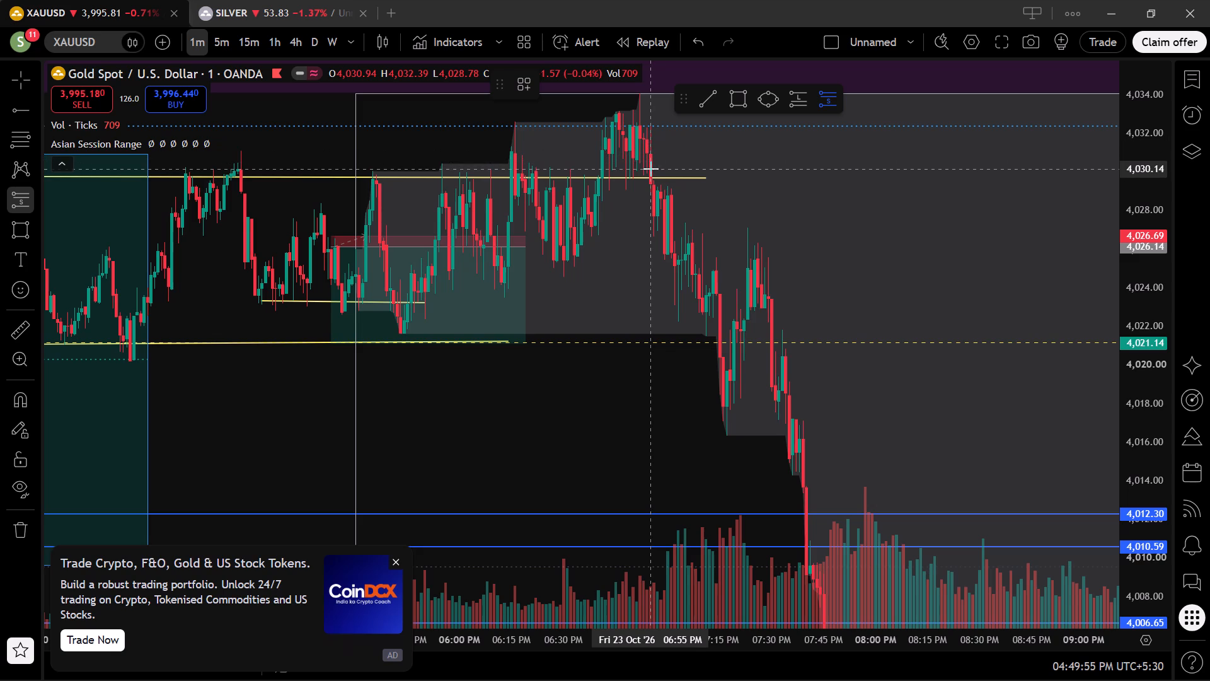
{"action": "left_click", "coordinate": [651, 169]}
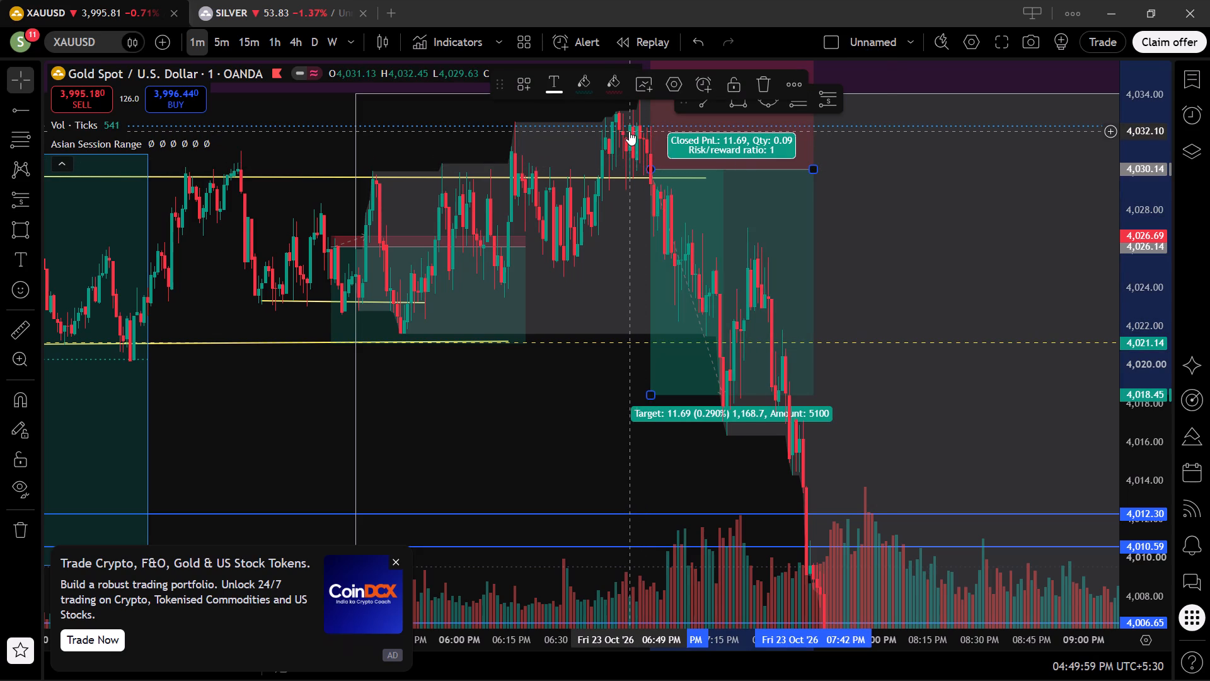
Lower the stop of the 6:55 PM short position to 4,032.30, keeping its entry and target.
{"action": "left_click_drag", "start_coordinate": [890, 146], "coordinate": [903, 314]}
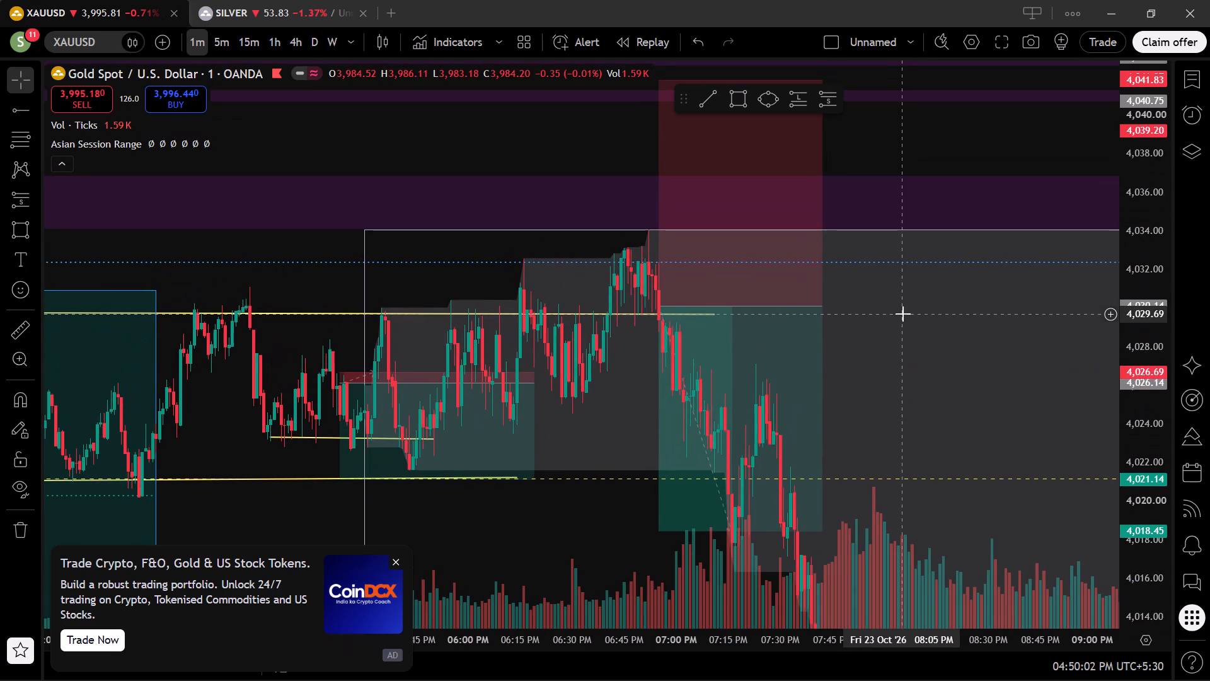
{"action": "left_click_drag", "start_coordinate": [907, 373], "coordinate": [870, 487]}
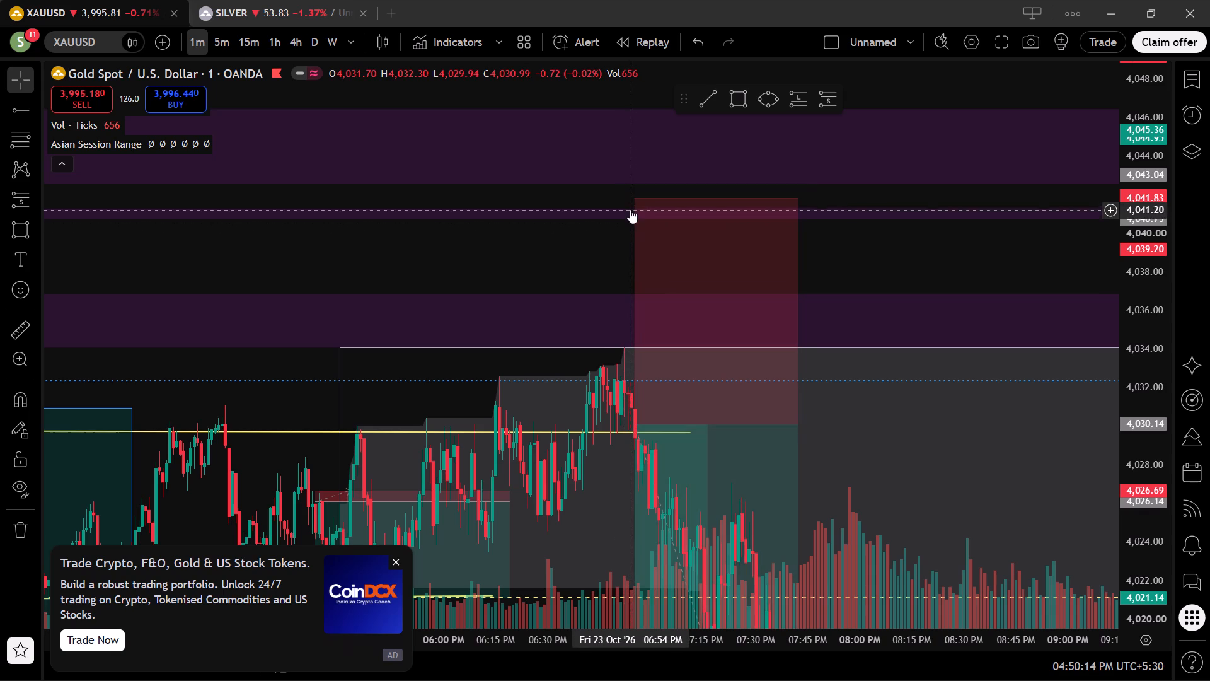
{"action": "left_click_drag", "start_coordinate": [632, 199], "coordinate": [670, 305]}
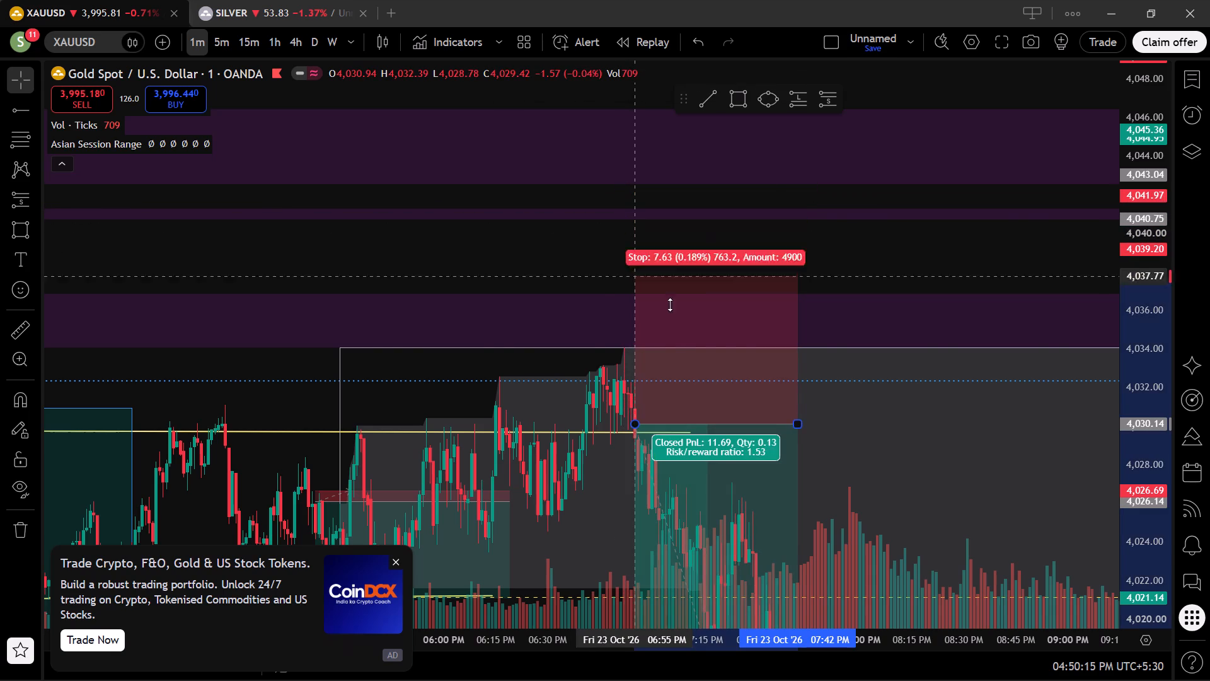
{"action": "left_click_drag", "start_coordinate": [670, 305], "coordinate": [676, 390]}
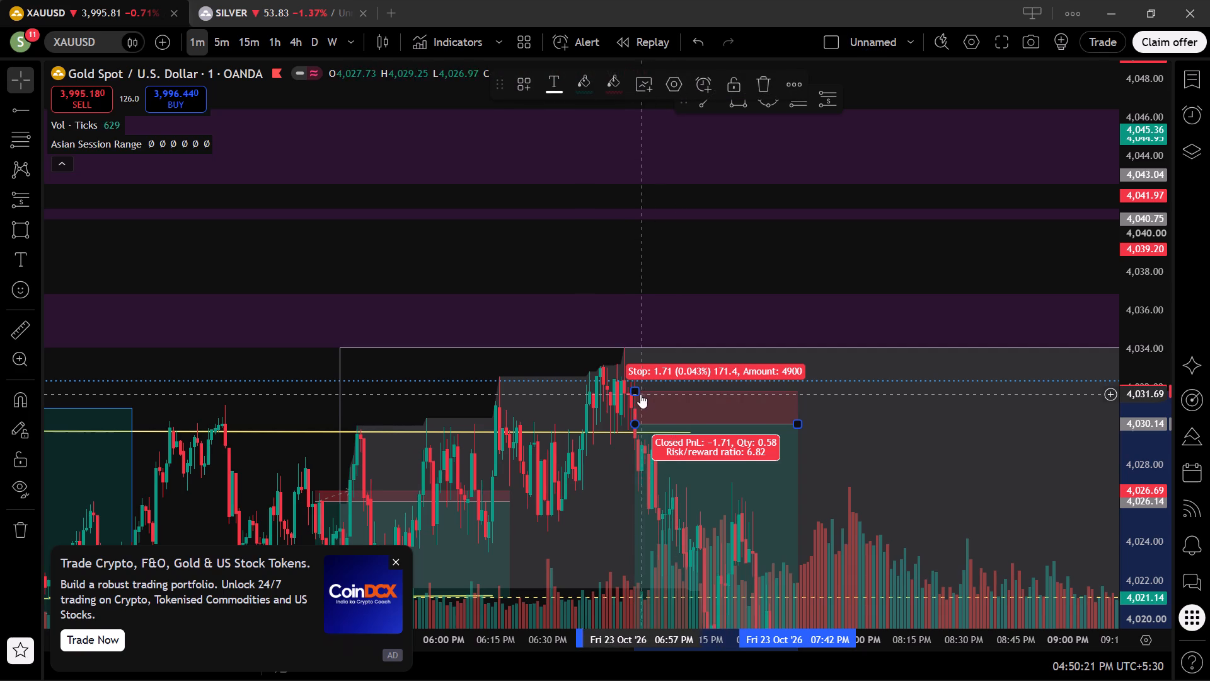
{"action": "left_click_drag", "start_coordinate": [635, 395], "coordinate": [634, 395]}
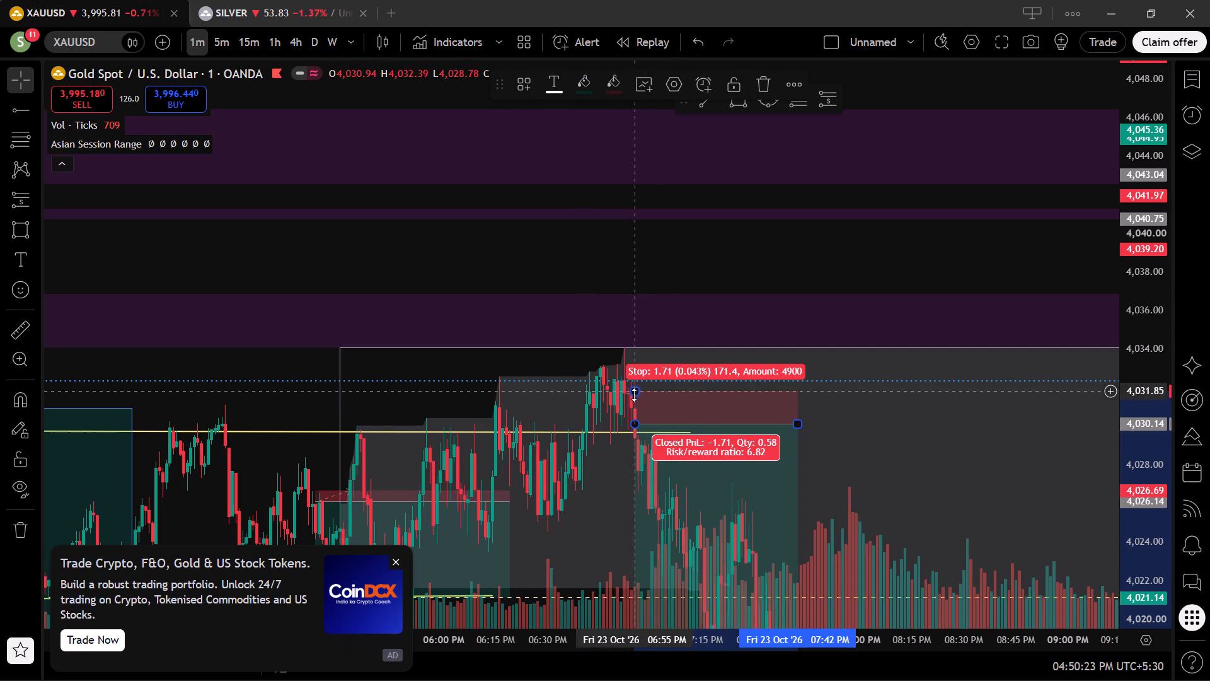
{"action": "left_click_drag", "start_coordinate": [634, 395], "coordinate": [630, 323]}
{"action": "scroll", "coordinate": [625, 346], "scroll_direction": "down", "scroll_amount": 1}
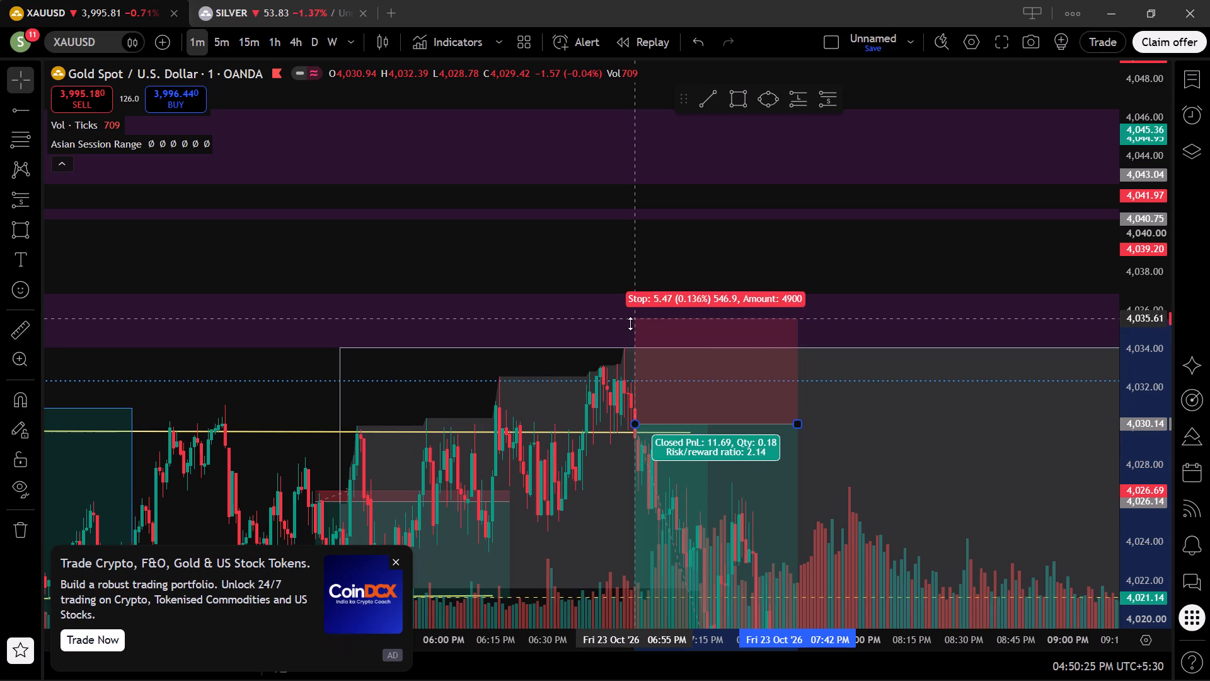
{"action": "left_click_drag", "start_coordinate": [630, 323], "coordinate": [640, 381]}
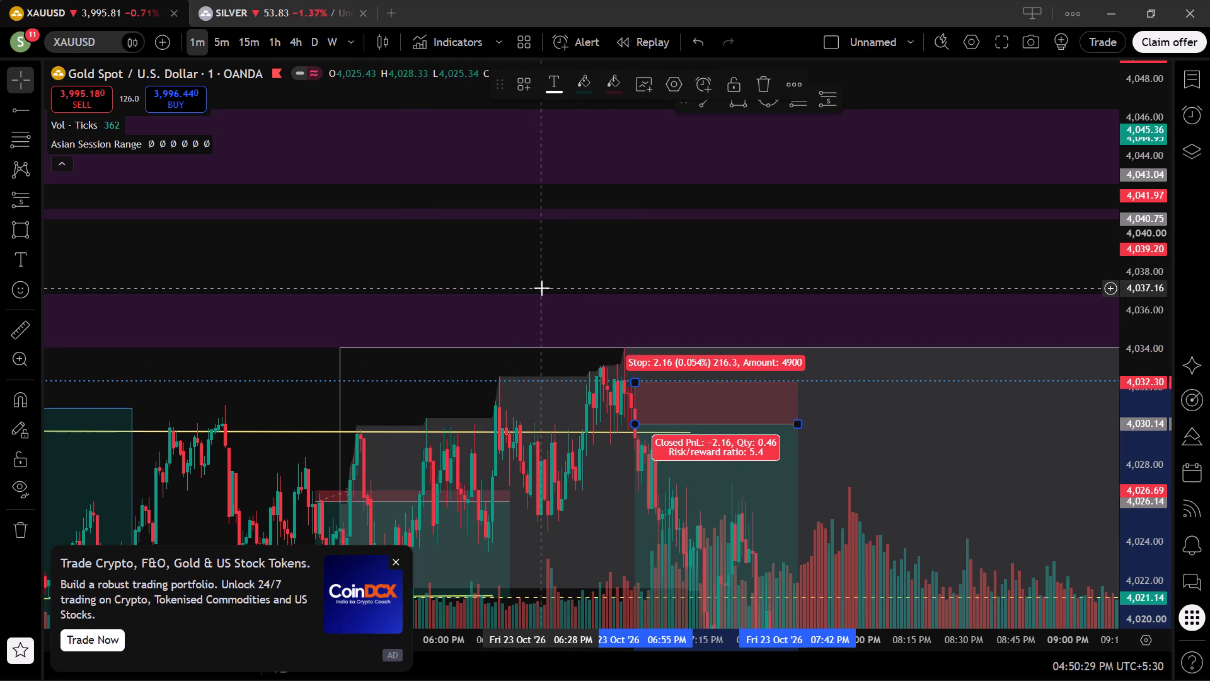
Examine the price action following the 6:55 PM short entry through about 10:00 PM on 23 October.
{"action": "scroll", "coordinate": [542, 288], "scroll_direction": "down", "scroll_amount": 2}
{"action": "scroll", "coordinate": [542, 288], "scroll_direction": "up", "scroll_amount": 5}
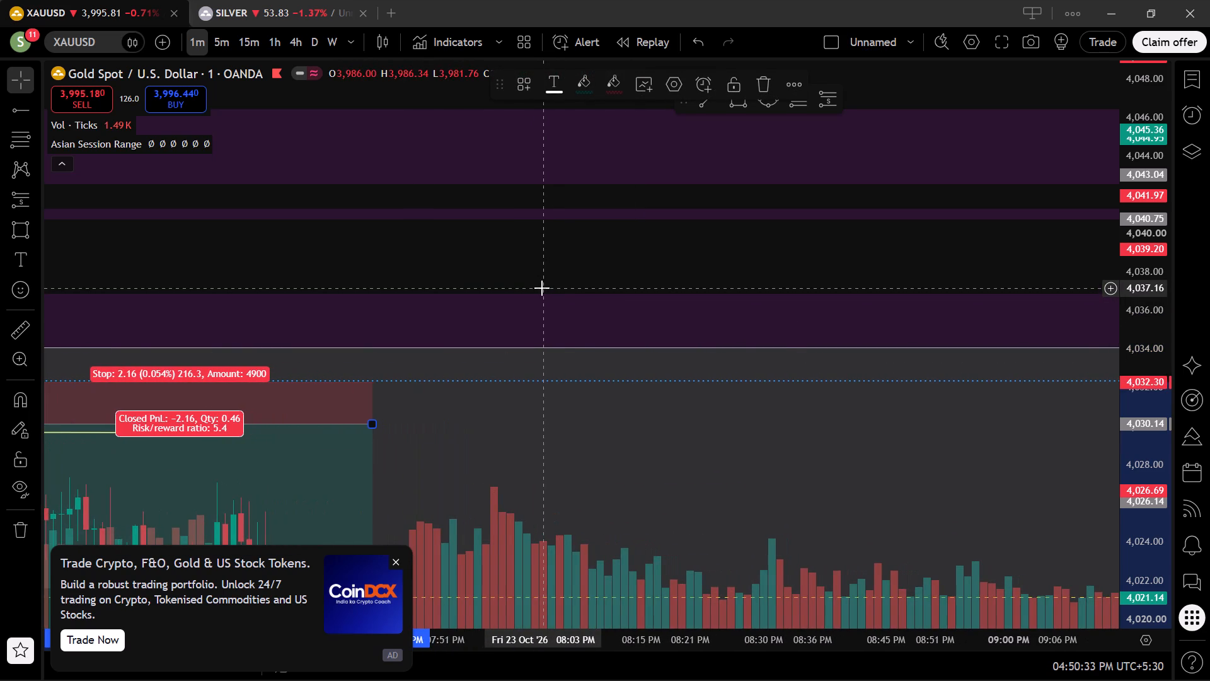
{"action": "scroll", "coordinate": [542, 288], "scroll_direction": "down", "scroll_amount": 4}
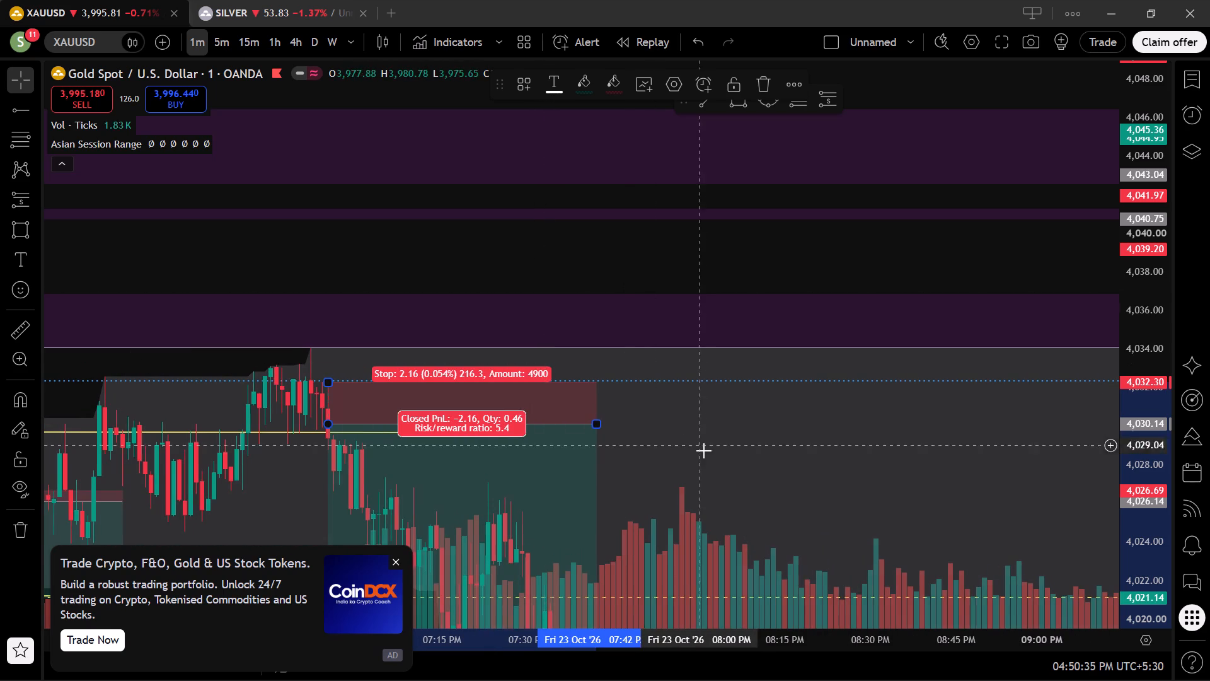
{"action": "left_click_drag", "start_coordinate": [712, 470], "coordinate": [495, 150]}
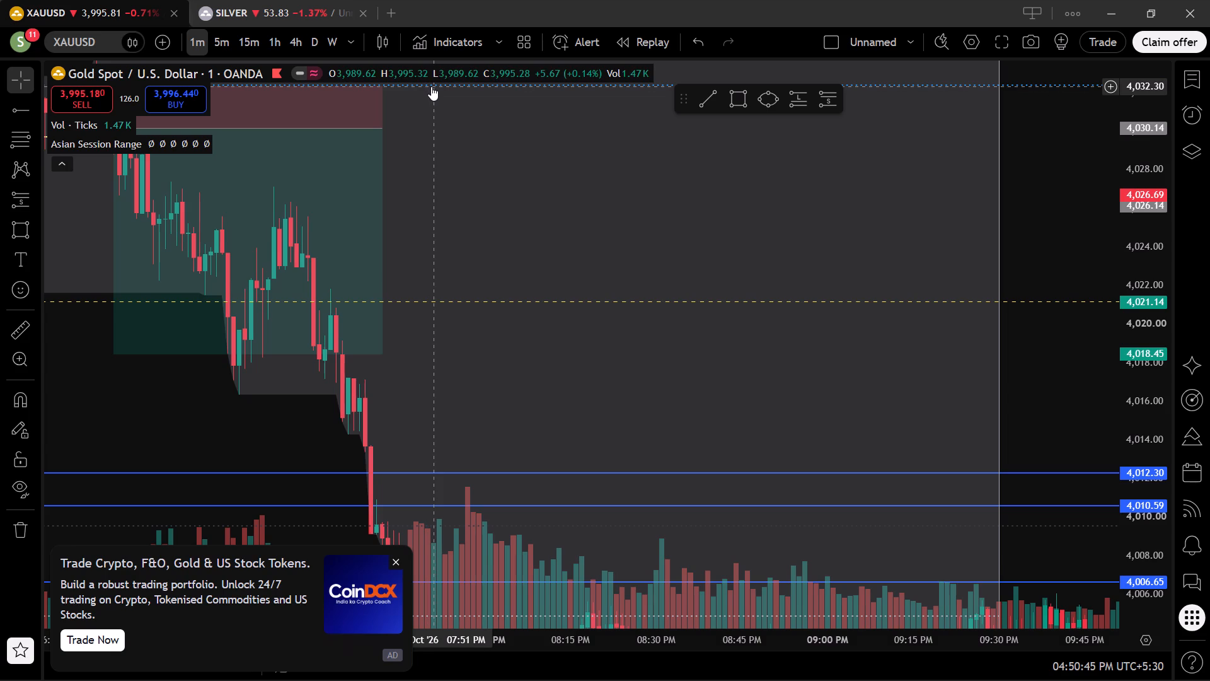
{"action": "scroll", "coordinate": [431, 86], "scroll_direction": "down", "scroll_amount": 2}
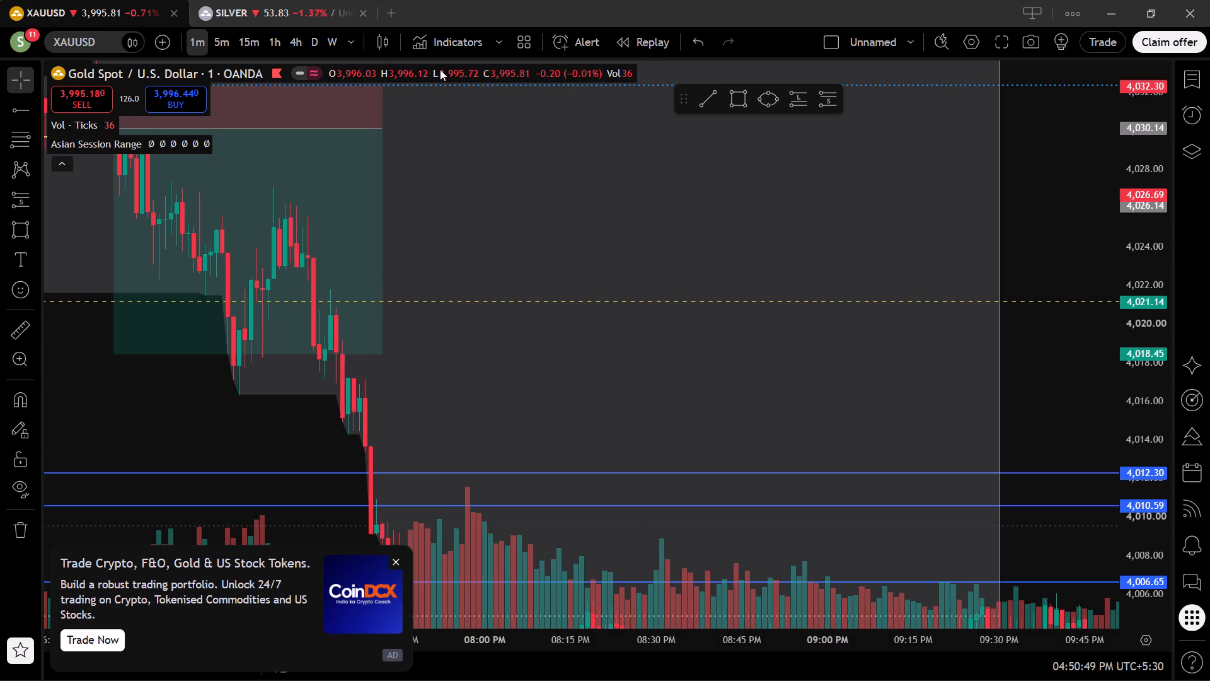
{"action": "scroll", "coordinate": [440, 69], "scroll_direction": "down", "scroll_amount": 2}
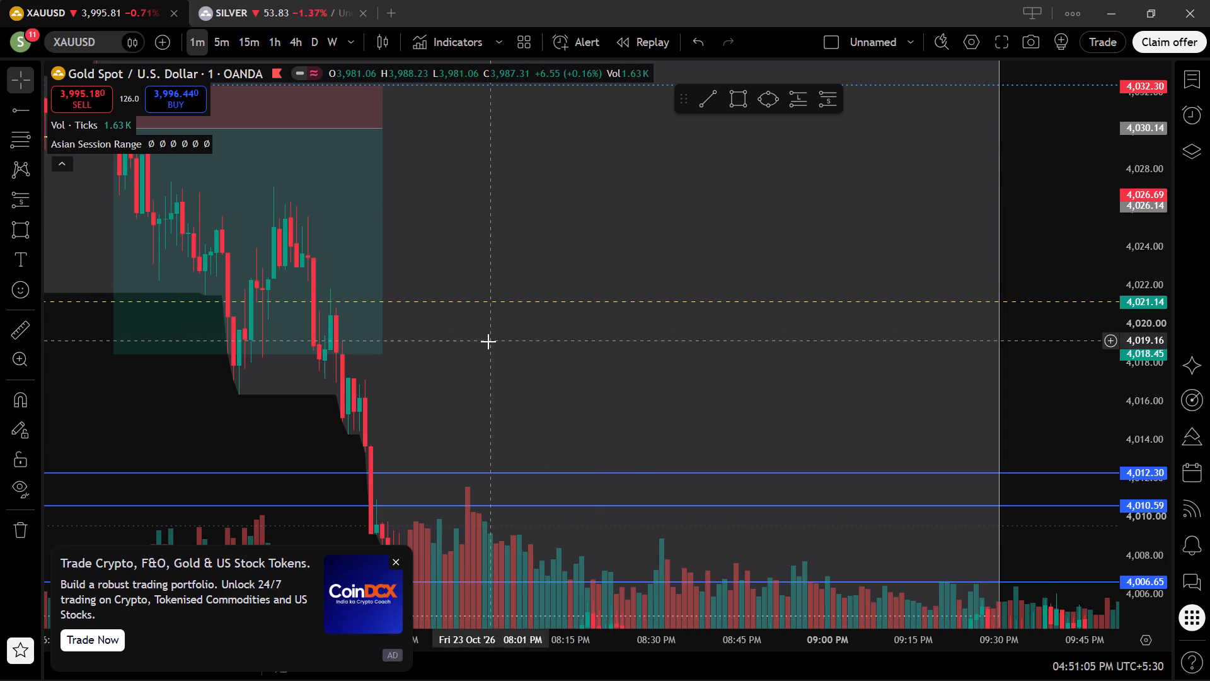
{"action": "left_click_drag", "start_coordinate": [601, 392], "coordinate": [489, 270]}
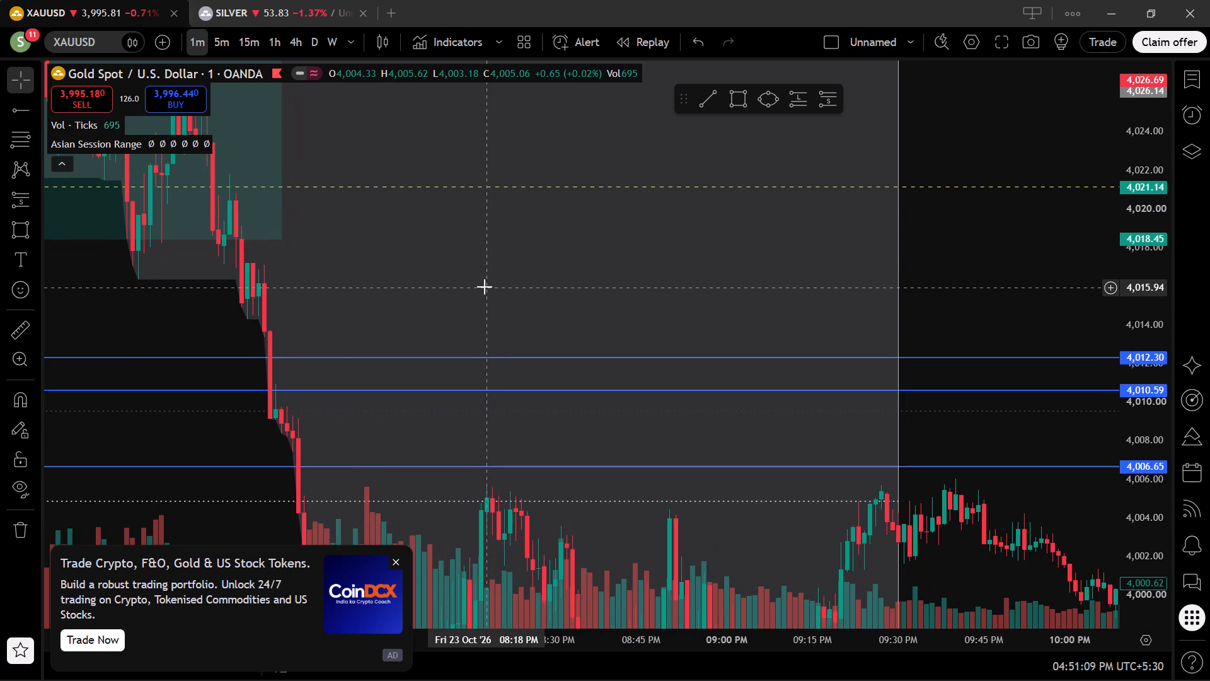
{"action": "left_click_drag", "start_coordinate": [485, 287], "coordinate": [577, 428]}
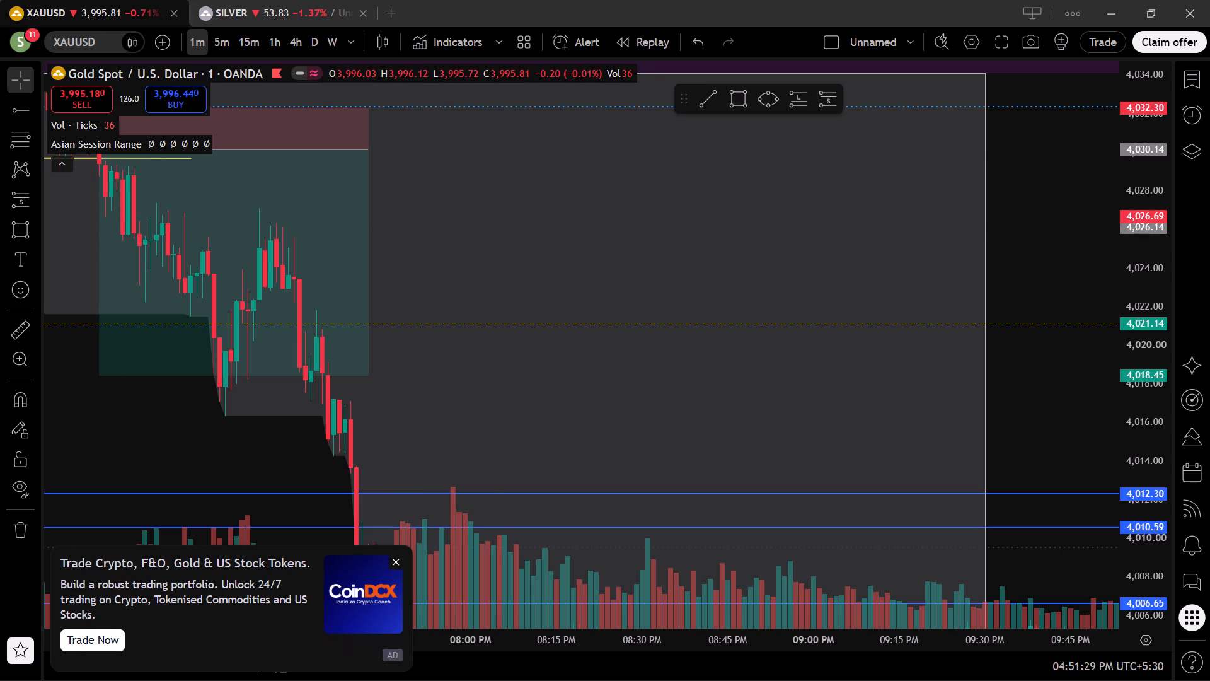
{"action": "left_click_drag", "start_coordinate": [492, 178], "coordinate": [632, 259]}
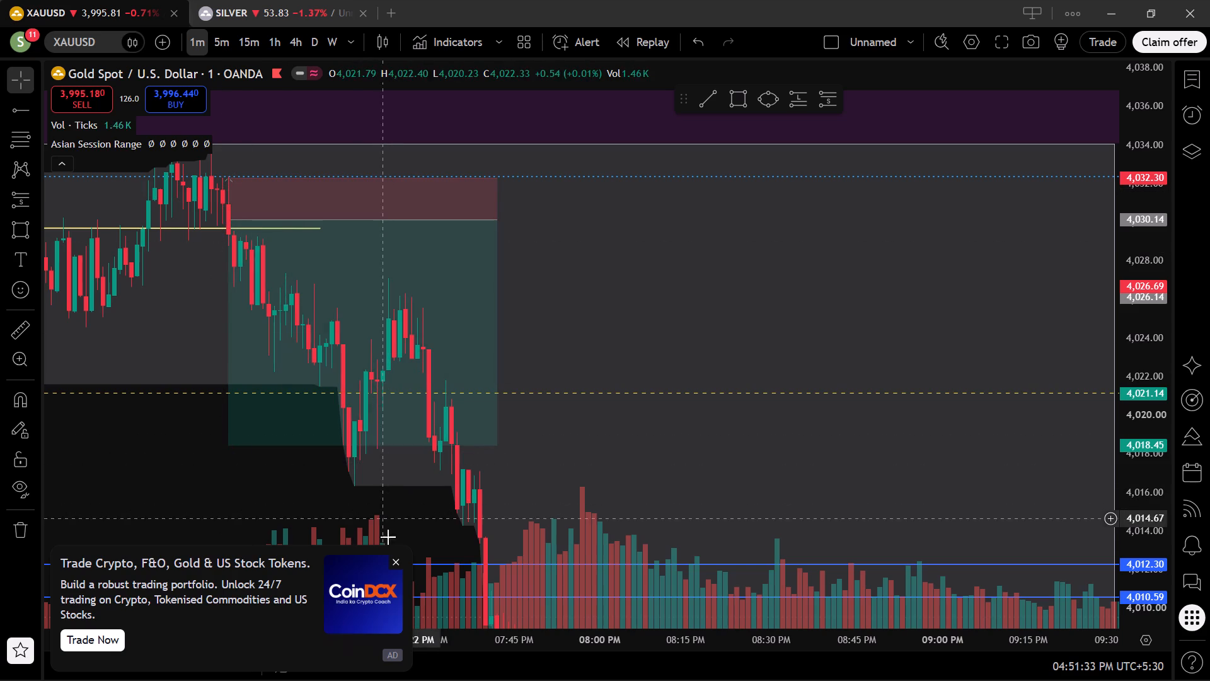
Dismiss the advertisement covering the chart and close the ad-free upgrade offer.
{"action": "left_click", "coordinate": [392, 558]}
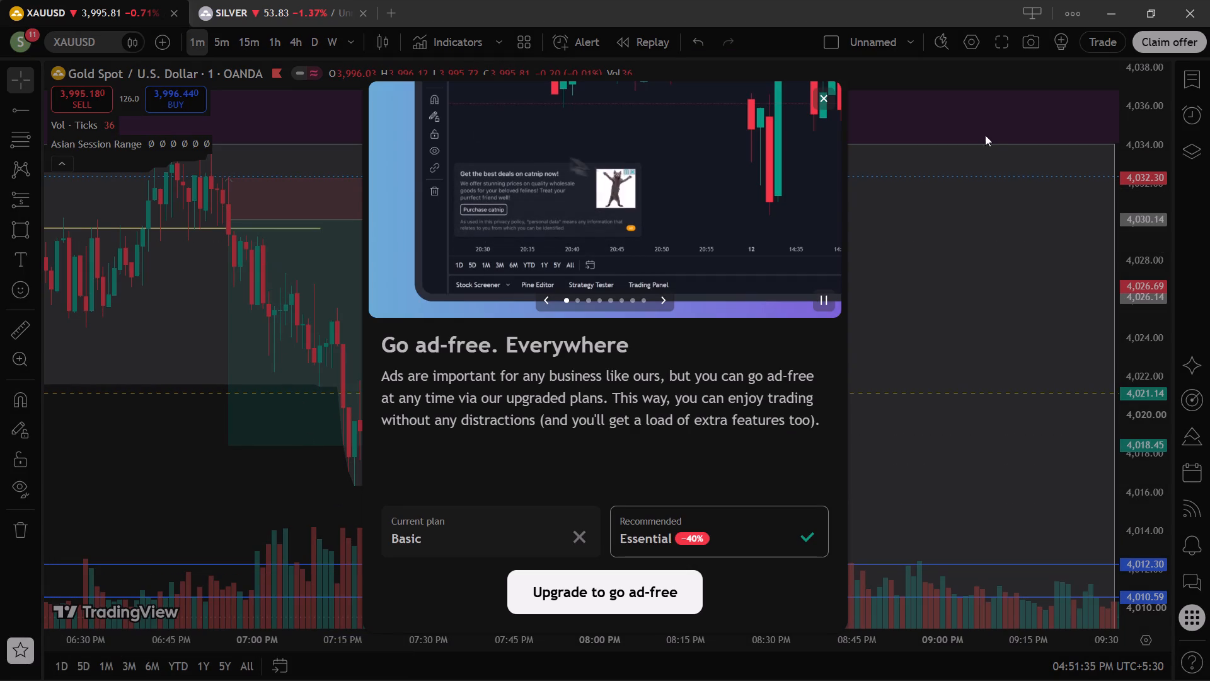
{"action": "left_click", "coordinate": [817, 102]}
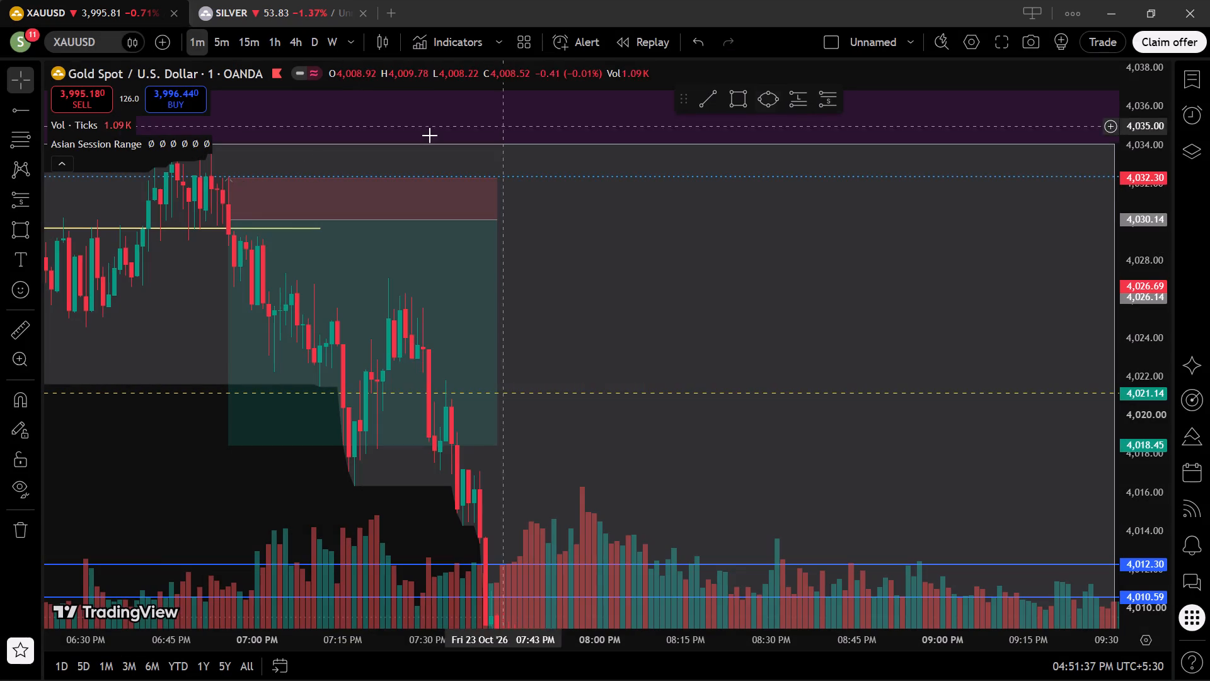
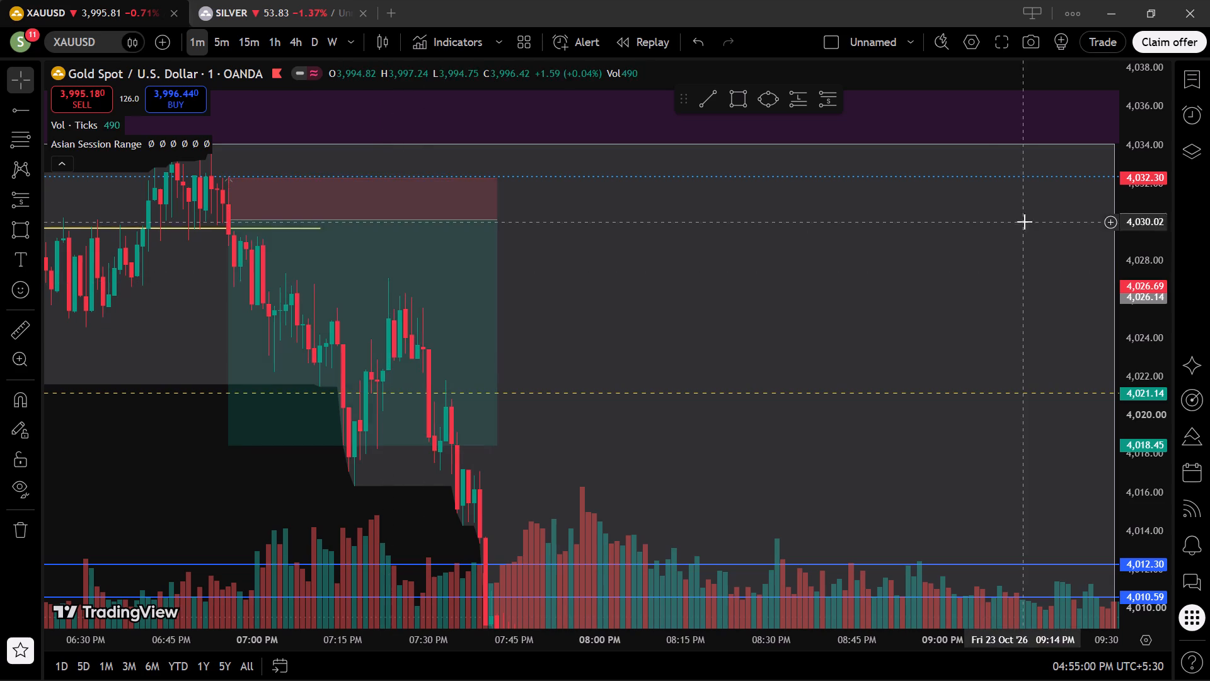
Place a short position on the XAUUSD chart at 7:22 PM on 23 October with its entry at about 4,026.55.
{"action": "left_click", "coordinate": [828, 102]}
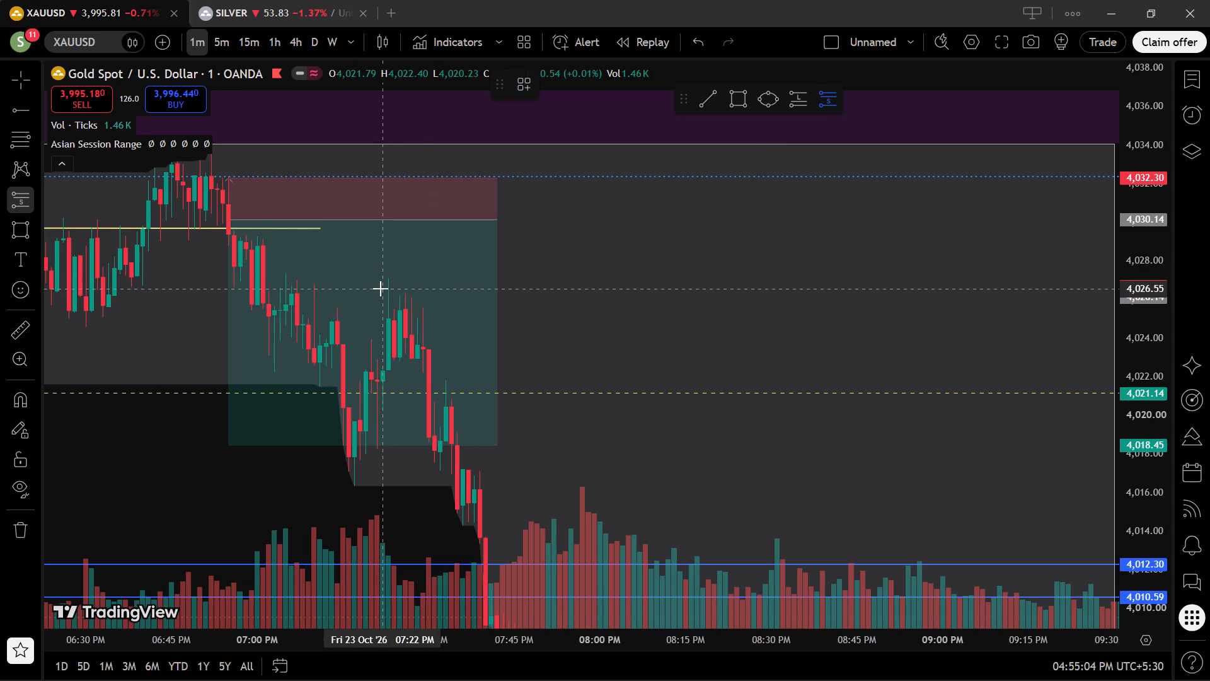
{"action": "left_click", "coordinate": [381, 289]}
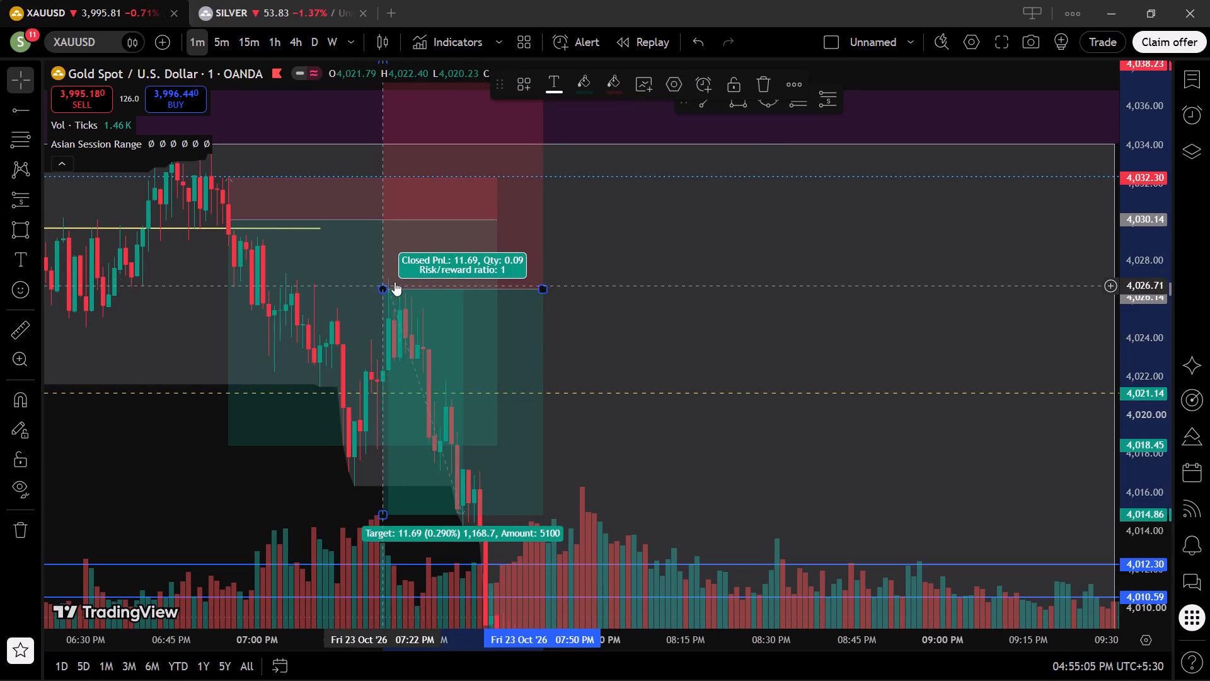
Lower the stop of the 7:22 PM short position to about 4,028.02, keeping its entry.
{"action": "left_click_drag", "start_coordinate": [555, 240], "coordinate": [656, 434]}
{"action": "left_click_drag", "start_coordinate": [656, 370], "coordinate": [664, 301]}
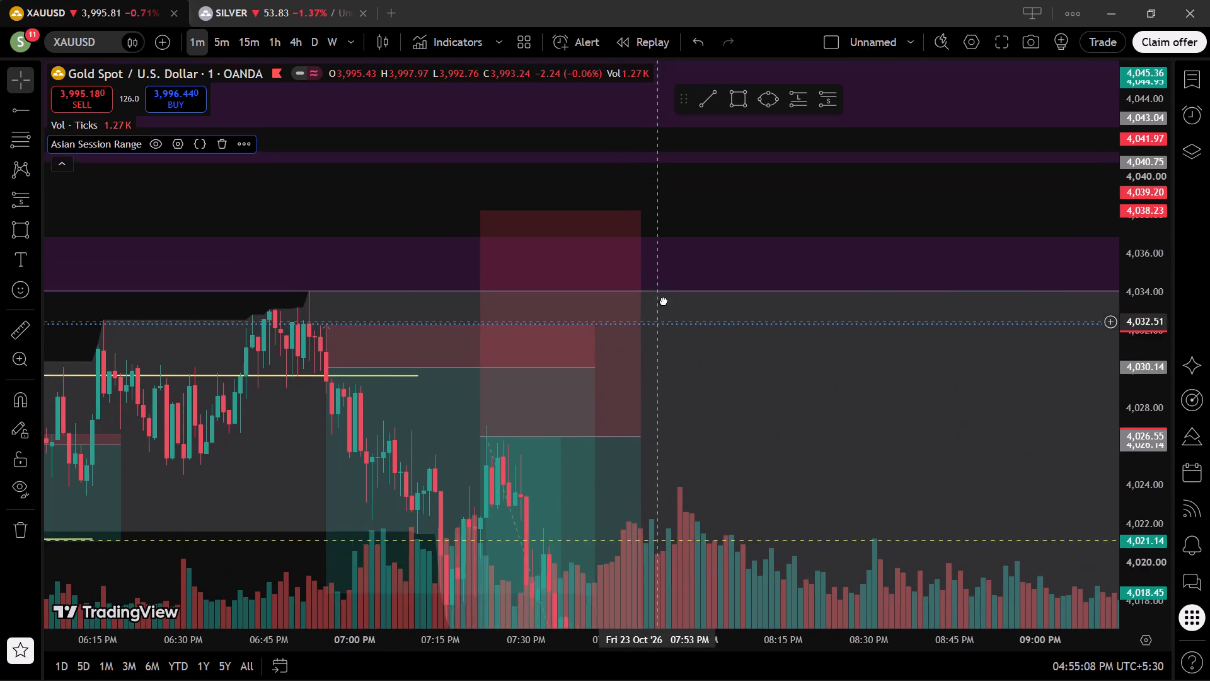
{"action": "left_click_drag", "start_coordinate": [664, 301], "coordinate": [665, 292]}
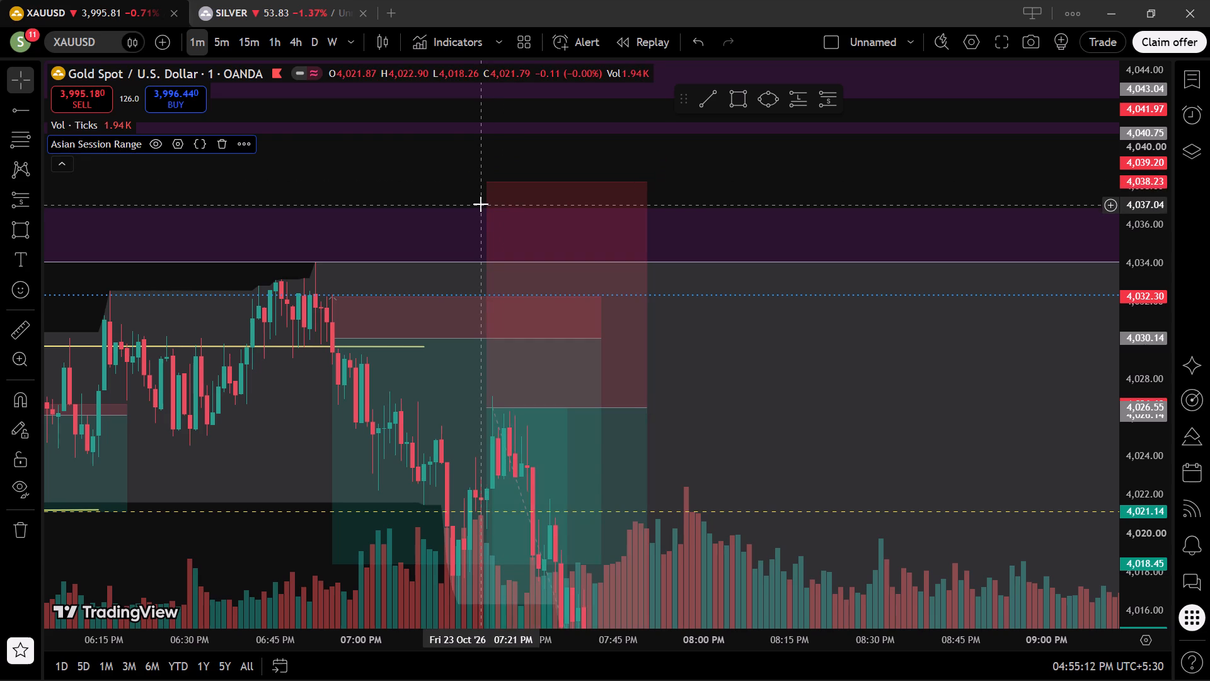
{"action": "left_click_drag", "start_coordinate": [488, 182], "coordinate": [471, 337]}
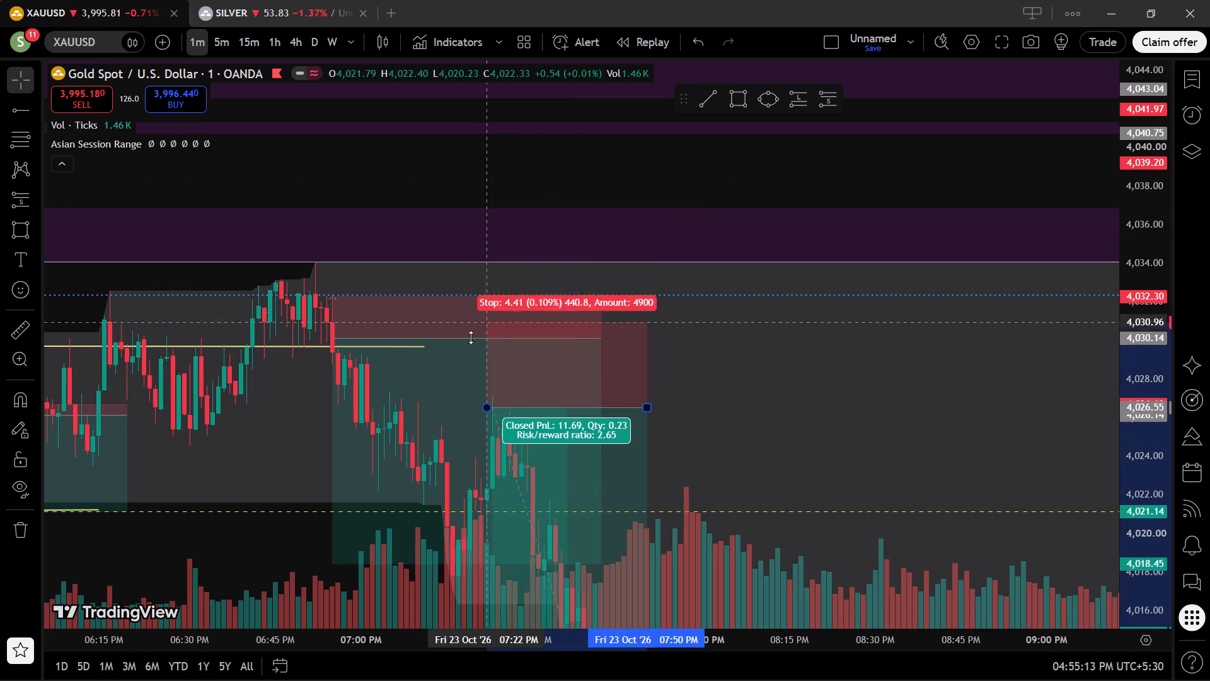
{"action": "left_click_drag", "start_coordinate": [471, 337], "coordinate": [471, 379]}
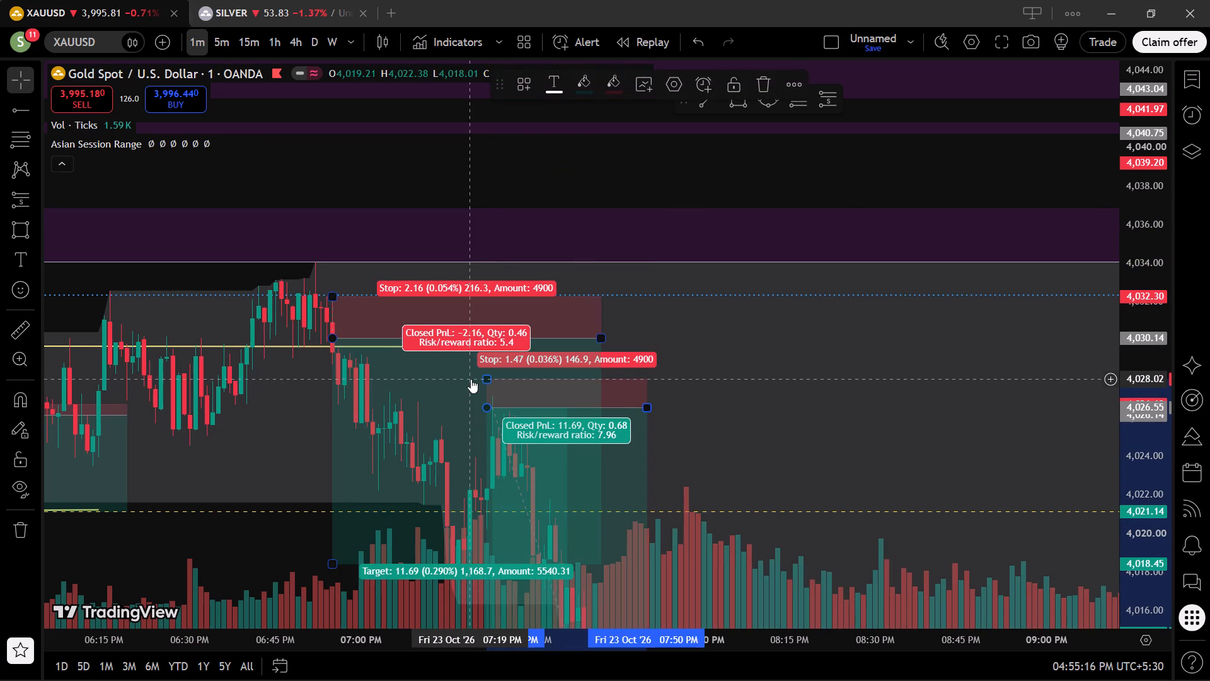
Raise the target of the 7:22 PM short position to about 4,023.24, roughly twice its risk.
{"action": "left_click_drag", "start_coordinate": [833, 373], "coordinate": [740, 207]}
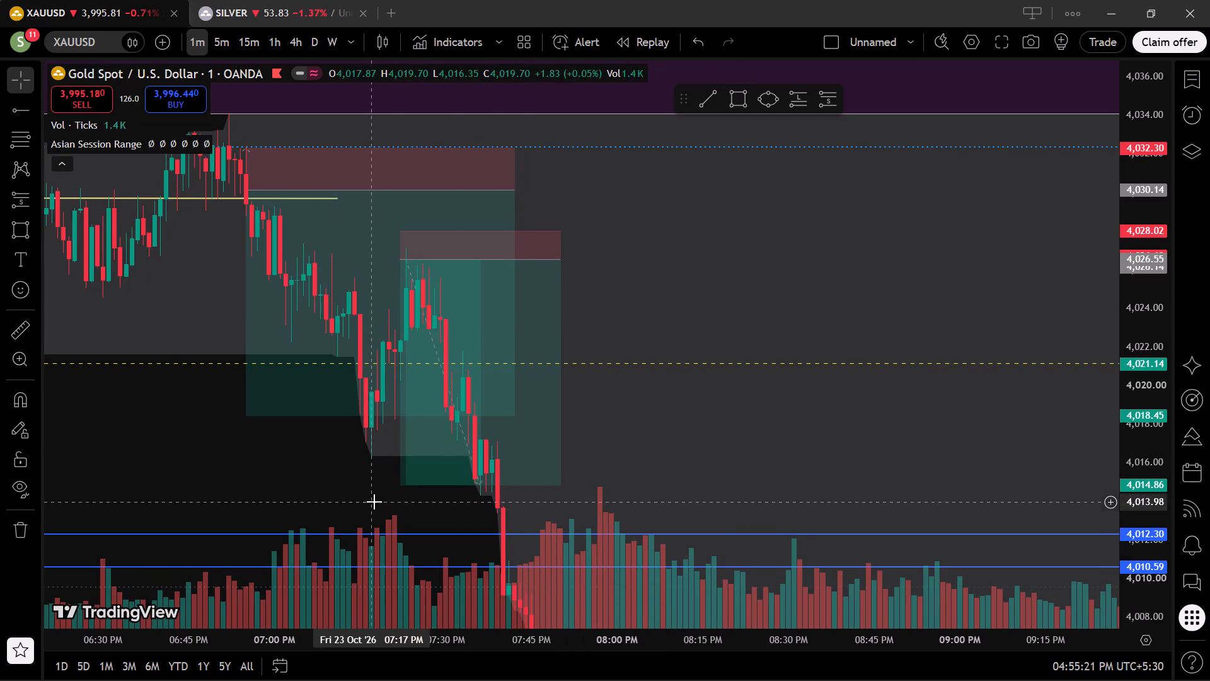
{"action": "left_click", "coordinate": [400, 477]}
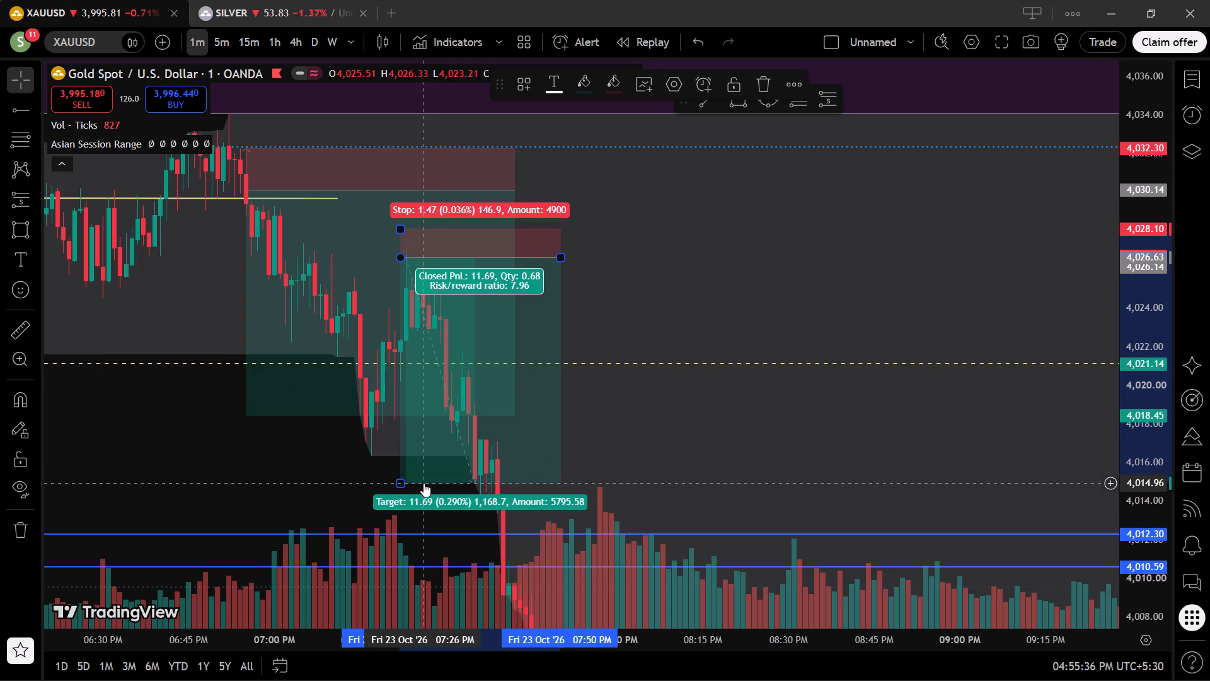
{"action": "left_click", "coordinate": [553, 482]}
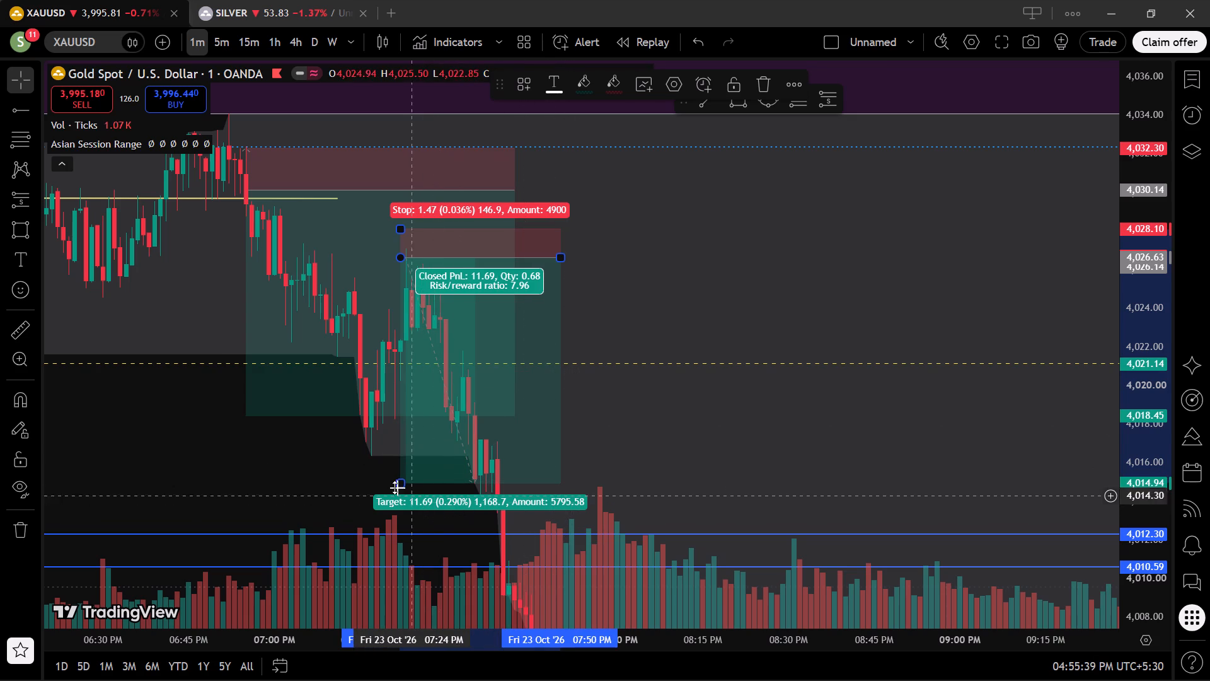
{"action": "left_click", "coordinate": [398, 483]}
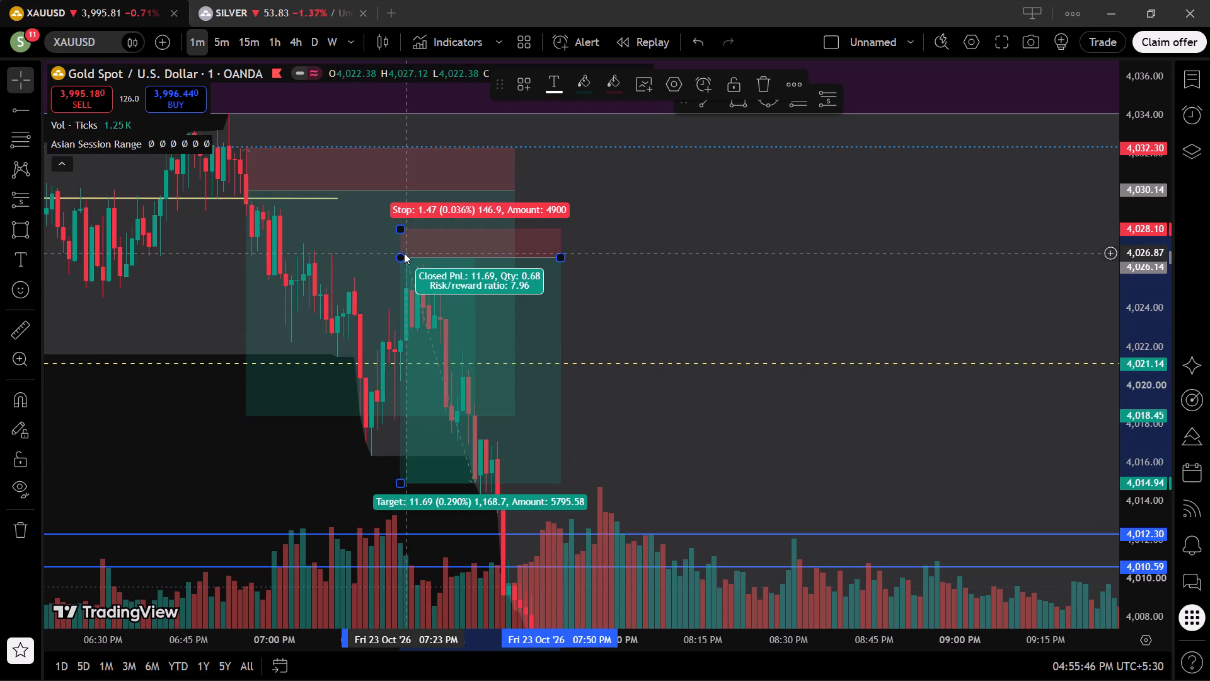
{"action": "left_click_drag", "start_coordinate": [400, 480], "coordinate": [400, 480]}
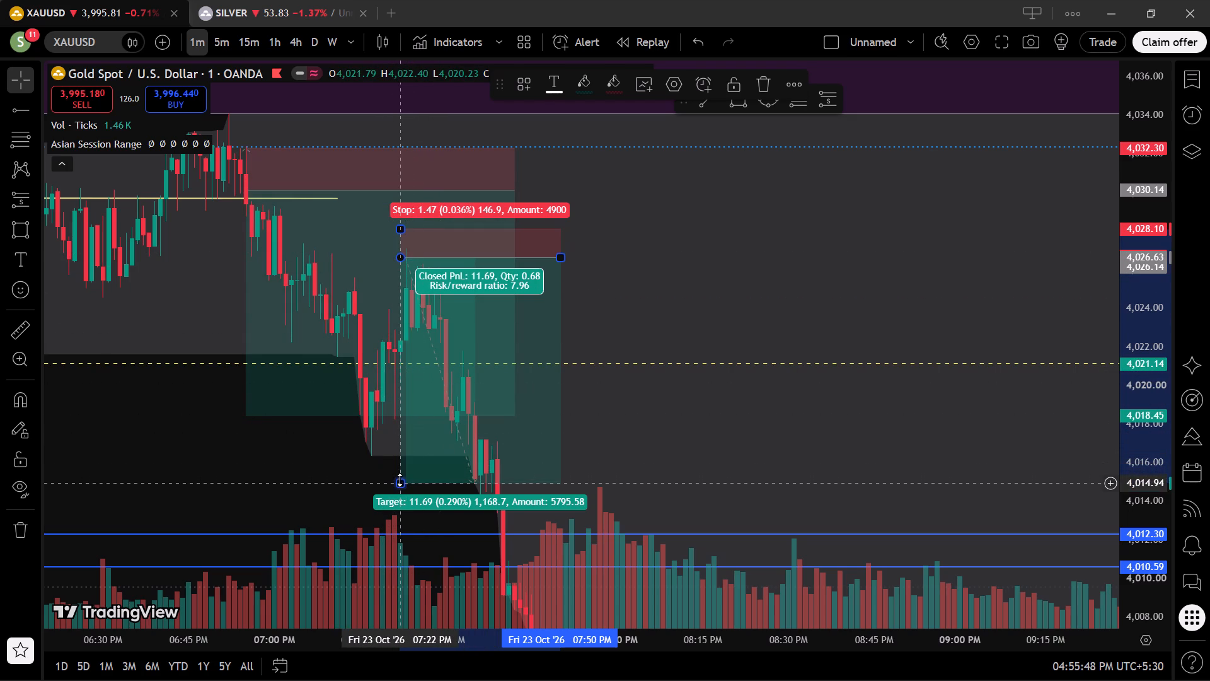
{"action": "left_click_drag", "start_coordinate": [400, 480], "coordinate": [389, 431]}
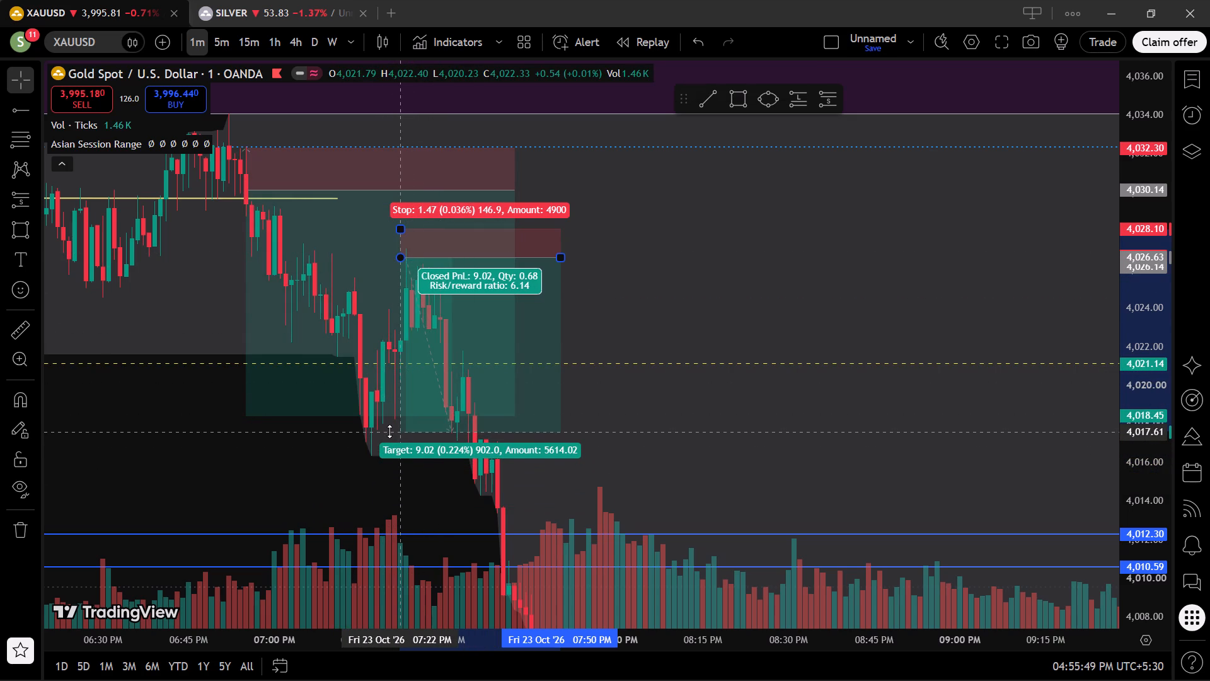
{"action": "left_click_drag", "start_coordinate": [389, 431], "coordinate": [389, 411]}
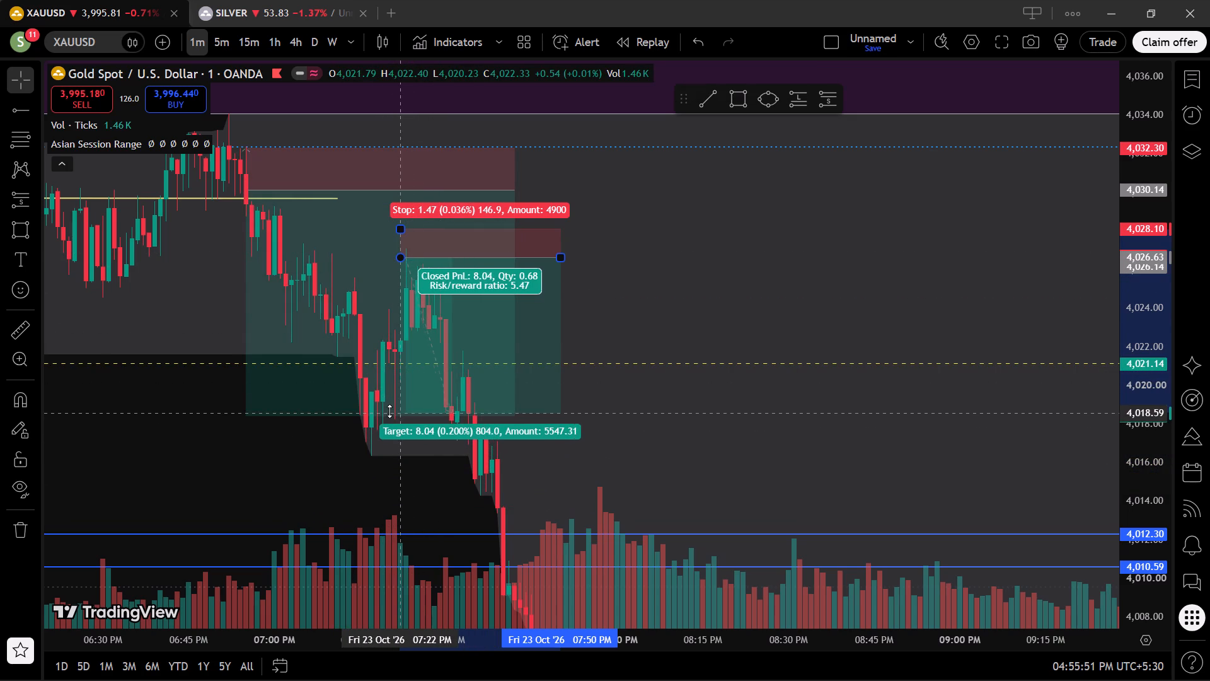
{"action": "left_click_drag", "start_coordinate": [389, 411], "coordinate": [396, 381]}
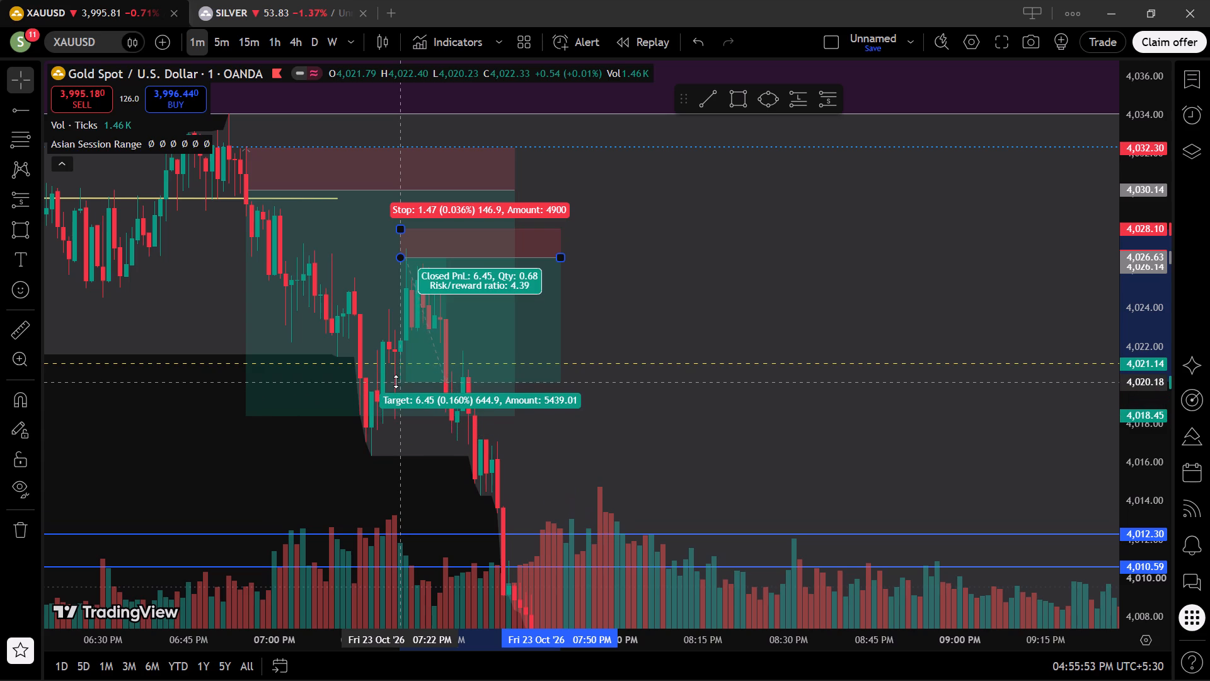
{"action": "left_click_drag", "start_coordinate": [396, 381], "coordinate": [413, 334]}
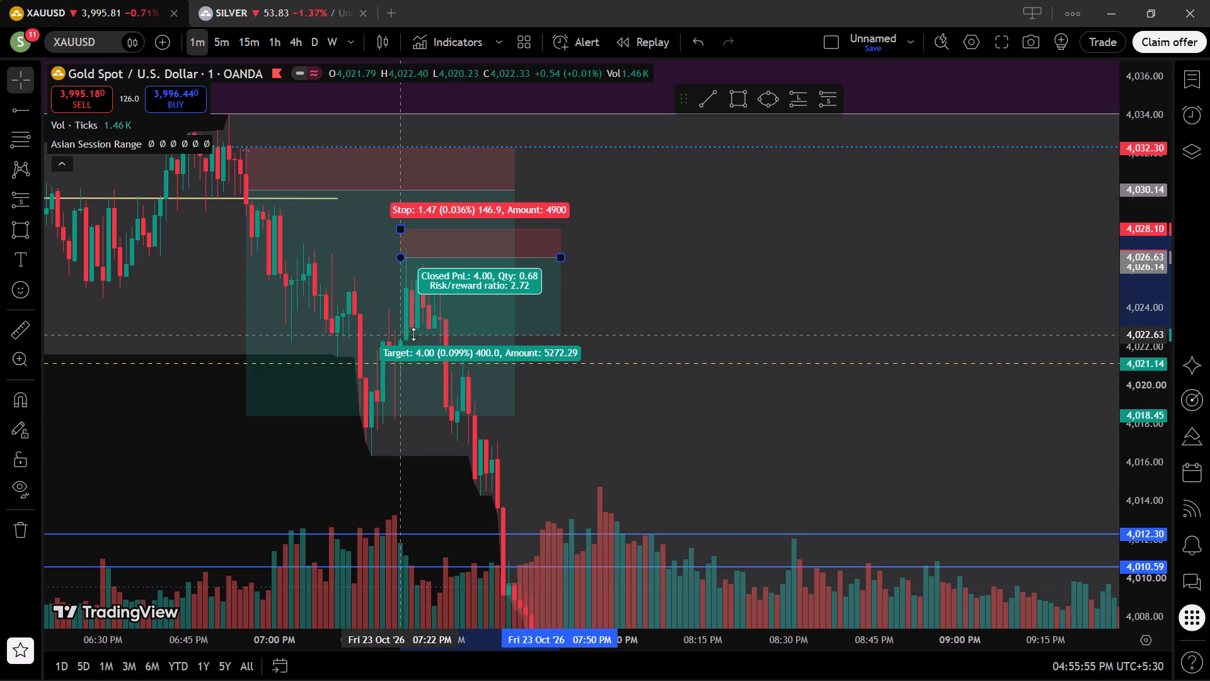
{"action": "left_click_drag", "start_coordinate": [413, 334], "coordinate": [415, 317]}
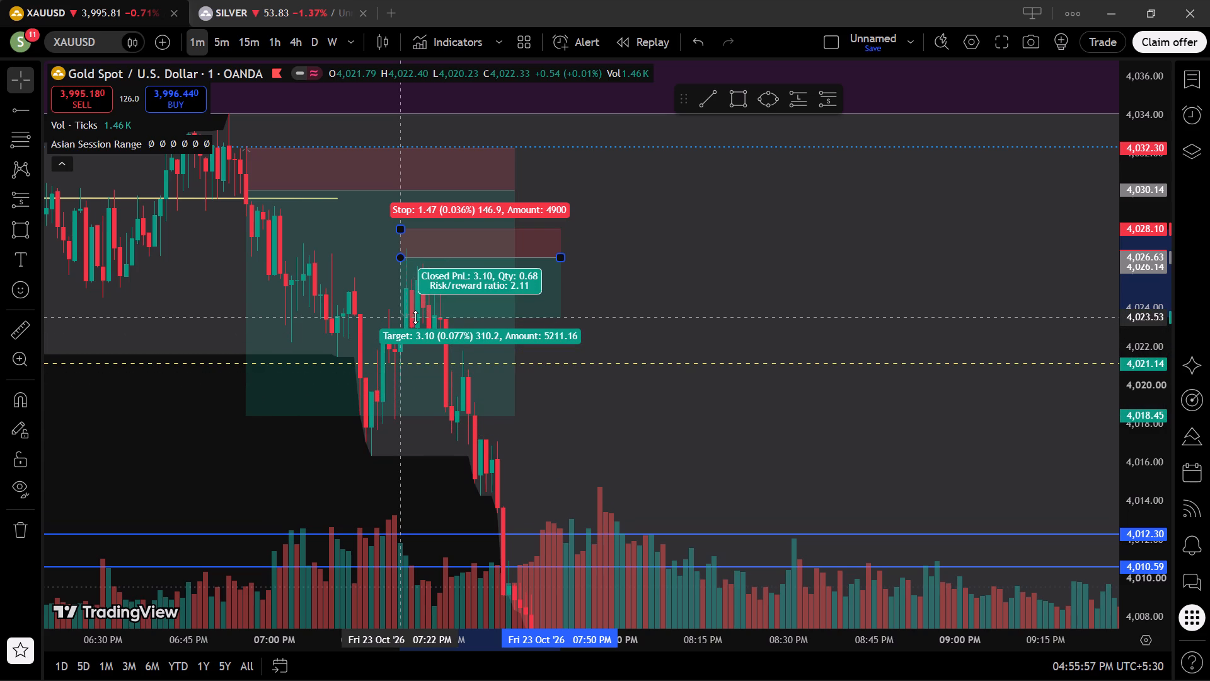
{"action": "left_click_drag", "start_coordinate": [415, 317], "coordinate": [420, 313]}
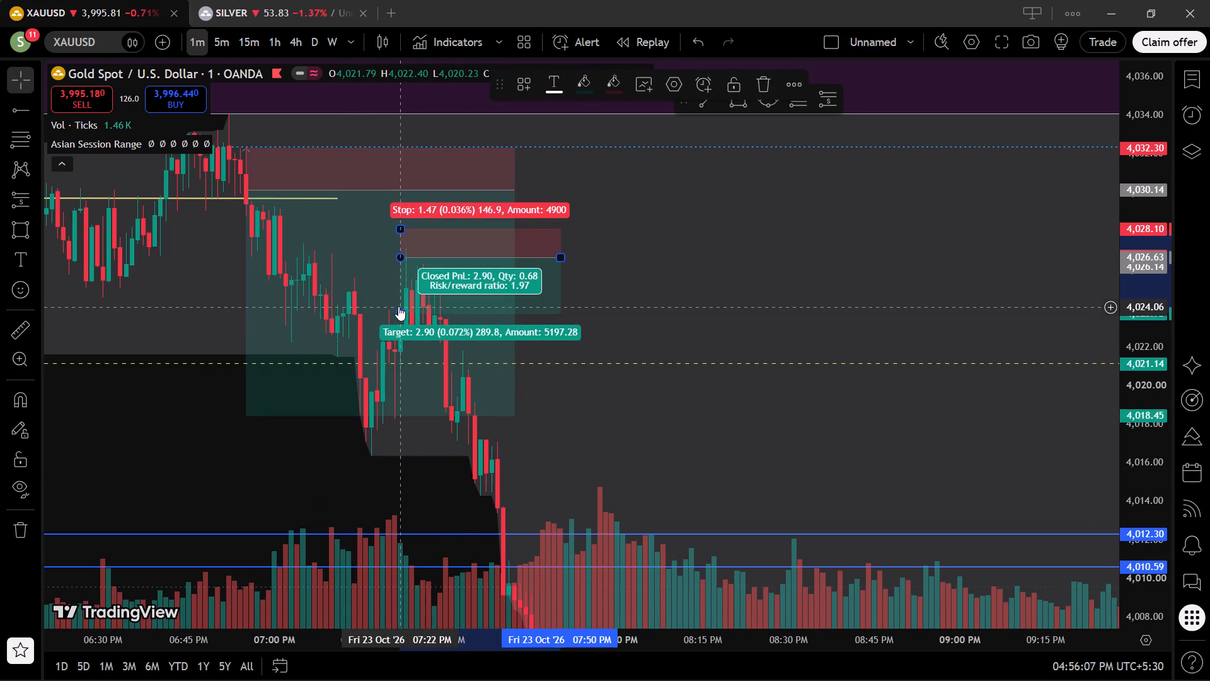
{"action": "left_click_drag", "start_coordinate": [398, 311], "coordinate": [398, 330]}
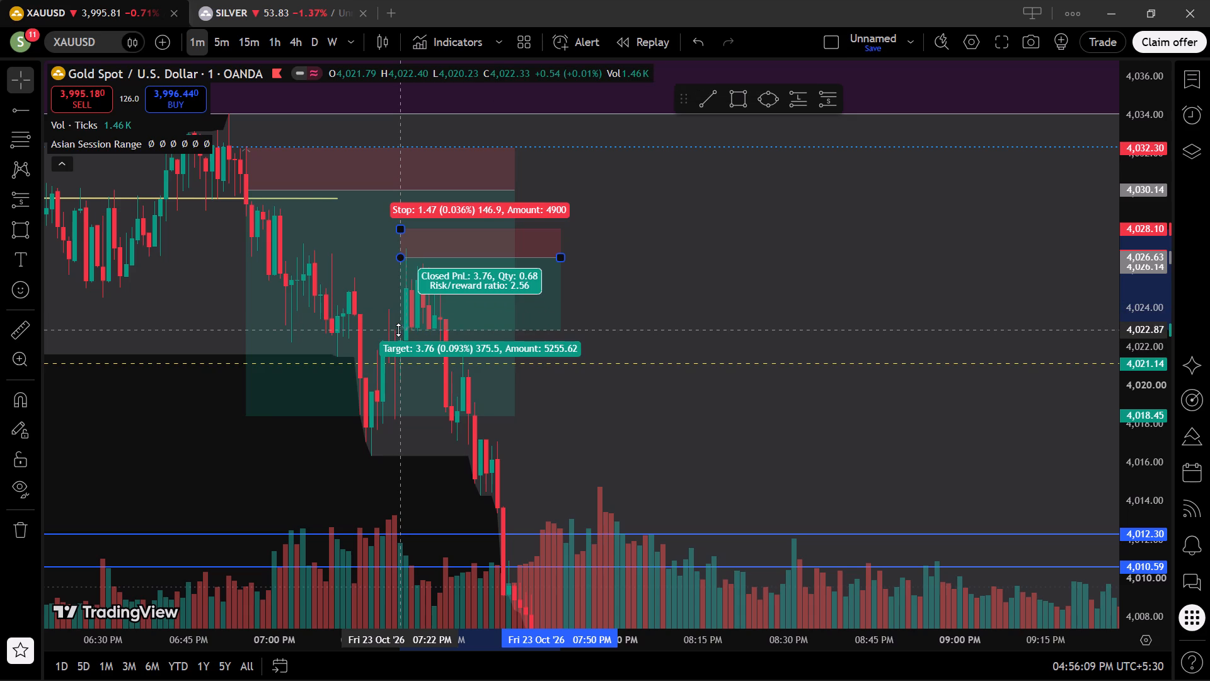
{"action": "left_click_drag", "start_coordinate": [398, 330], "coordinate": [399, 323]}
{"action": "left_click", "coordinate": [418, 475]}
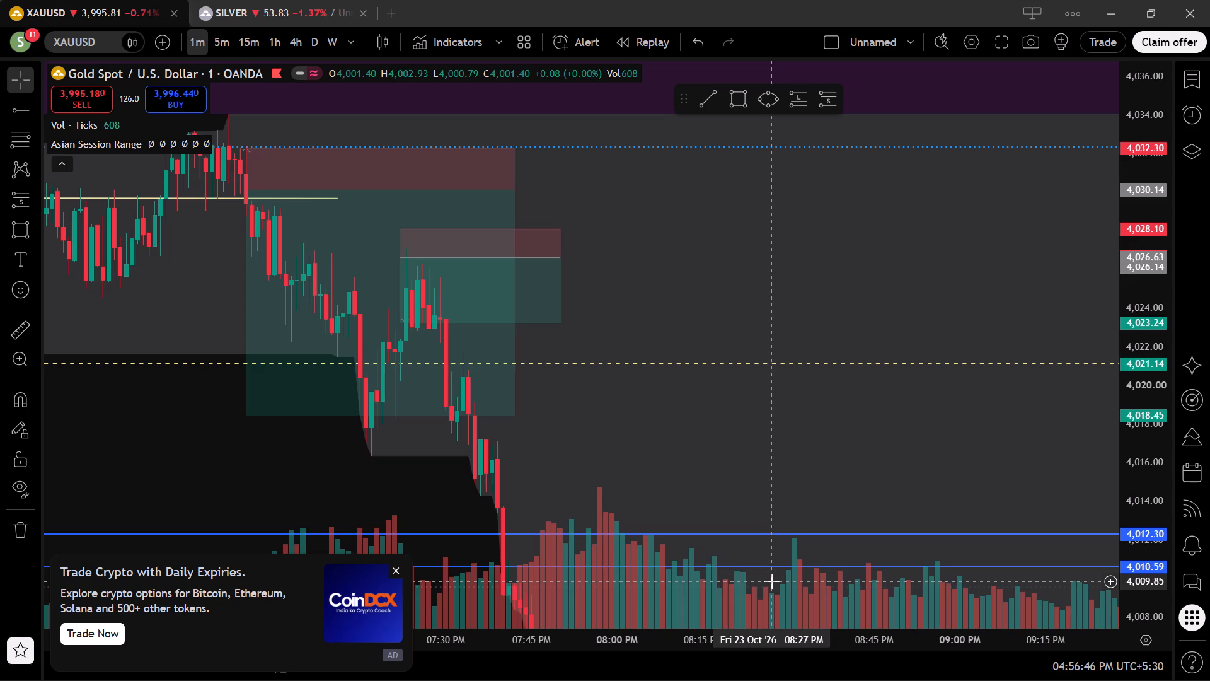
Place a long position at 7:33 PM on 23 October with its entry at about 4,020.47.
{"action": "left_click_drag", "start_coordinate": [814, 379], "coordinate": [775, 226]}
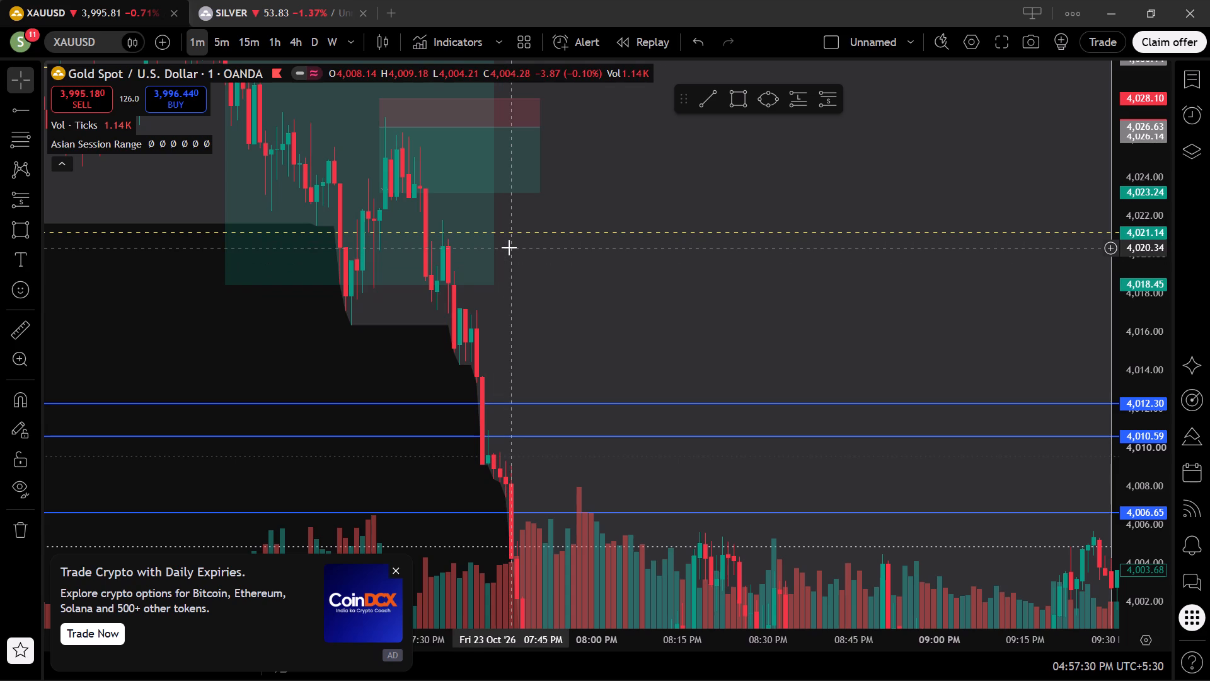
{"action": "left_click", "coordinate": [798, 100]}
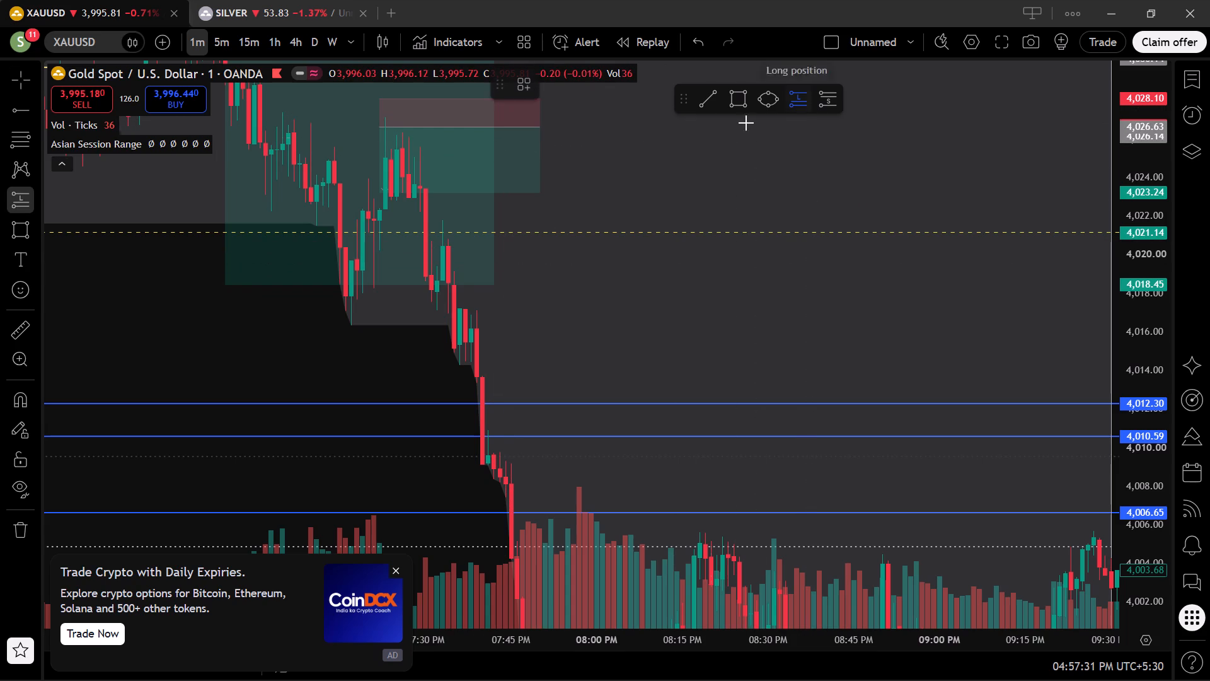
{"action": "left_click", "coordinate": [443, 245]}
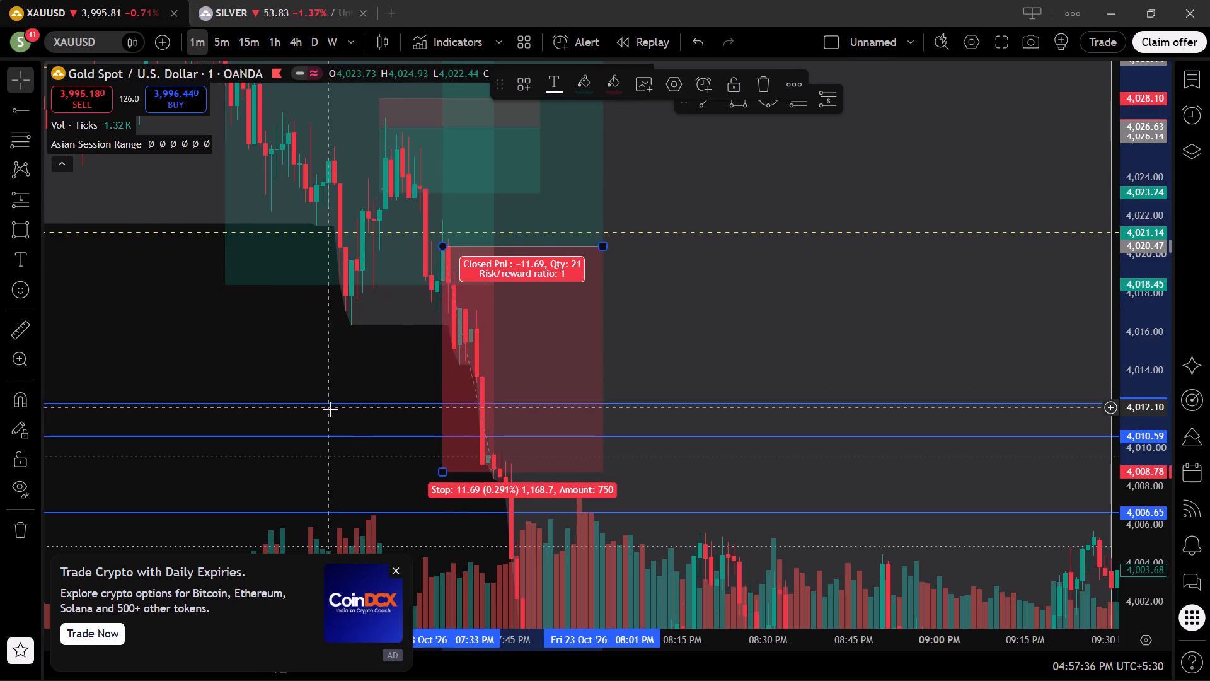
Raise the stop of the 7:33 PM long position to about 4,015.94, just below the preceding swing low, keeping its entry.
{"action": "scroll", "coordinate": [456, 515], "scroll_direction": "up", "scroll_amount": 1}
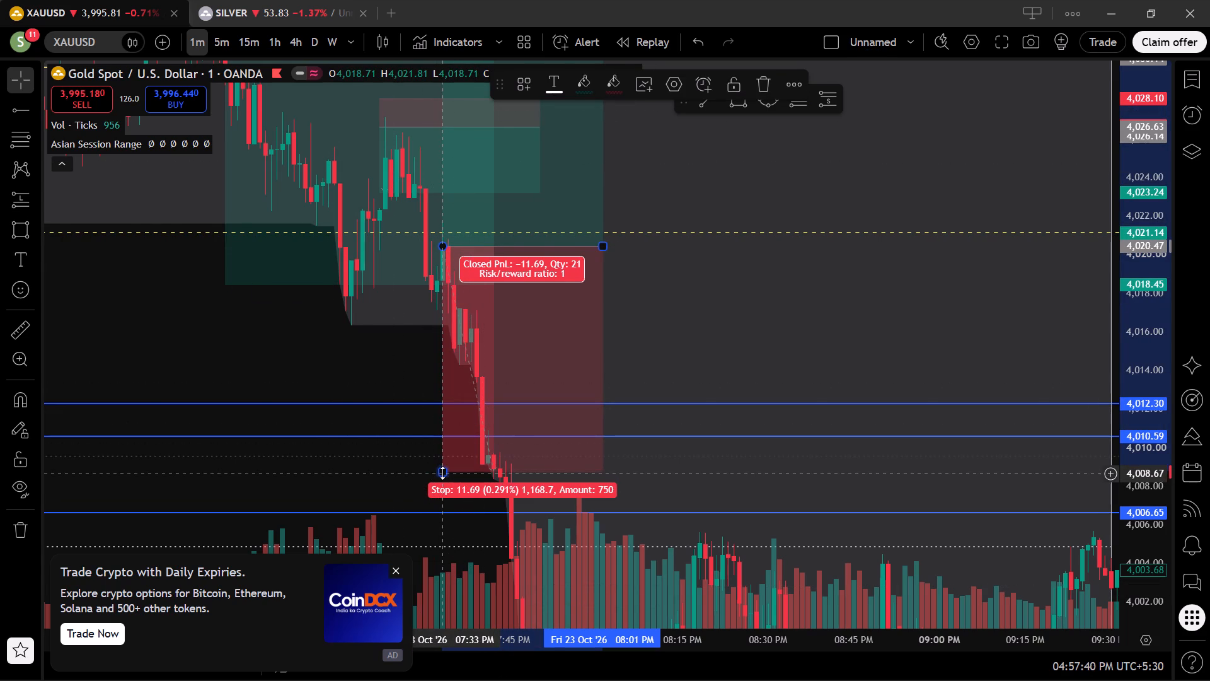
{"action": "left_click_drag", "start_coordinate": [442, 473], "coordinate": [459, 360]}
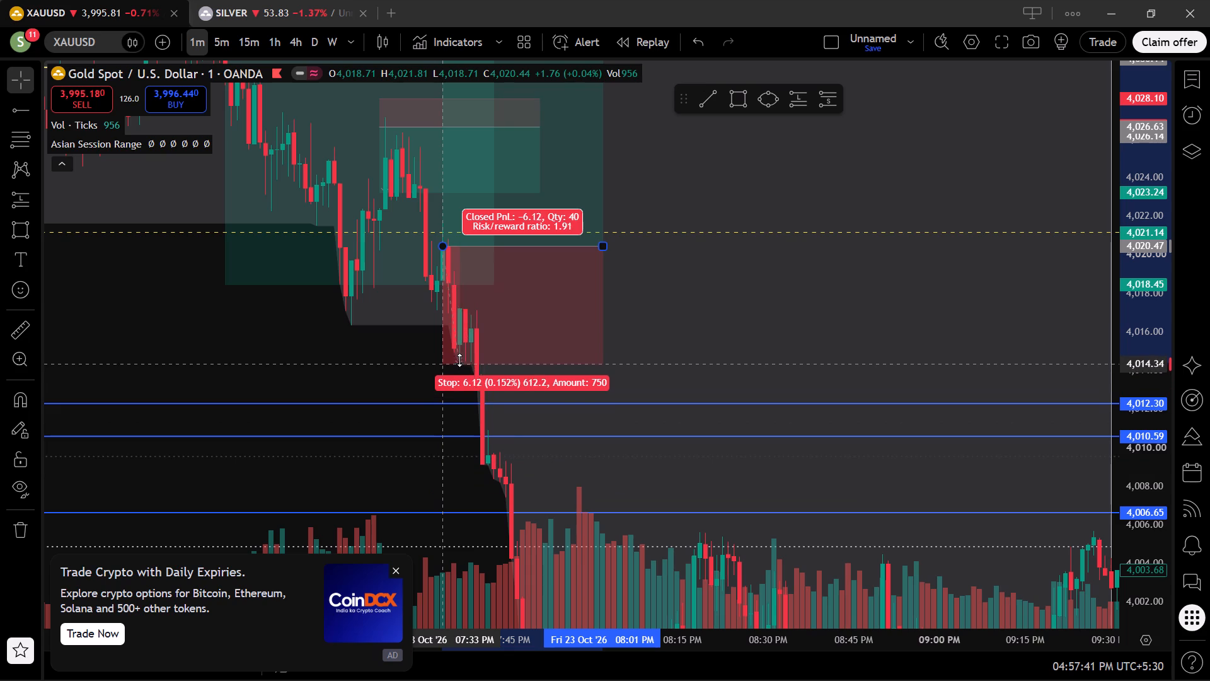
{"action": "left_click_drag", "start_coordinate": [459, 360], "coordinate": [453, 279]}
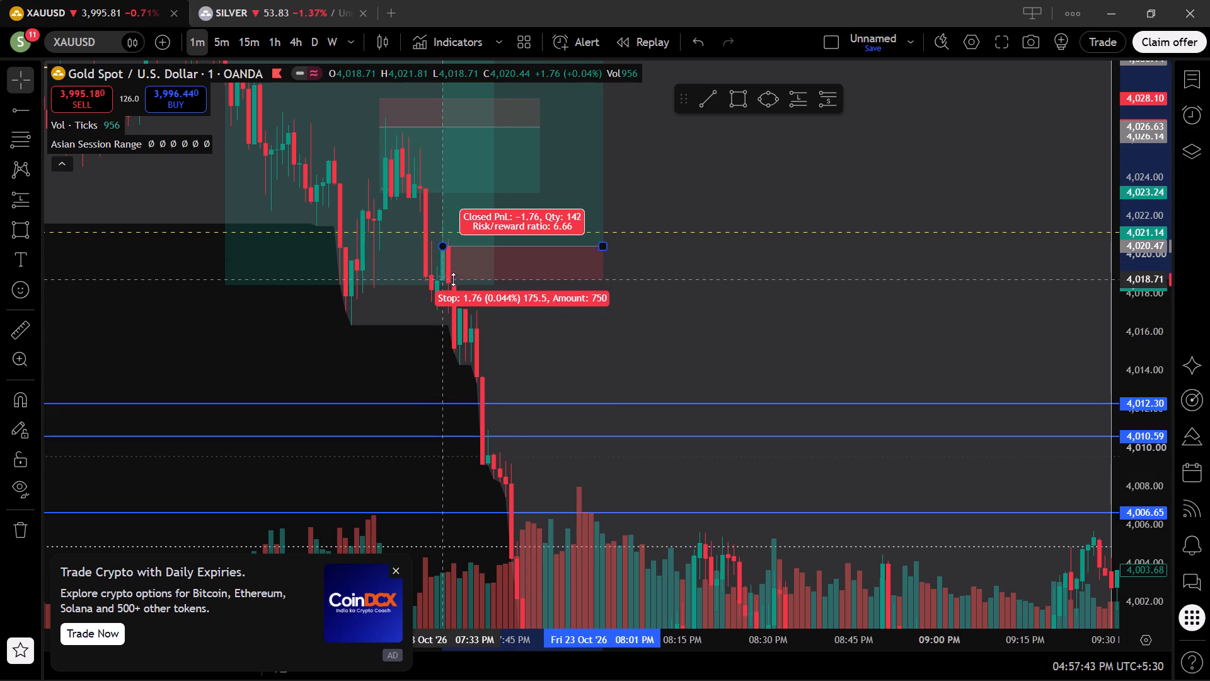
{"action": "left_click_drag", "start_coordinate": [453, 279], "coordinate": [455, 279]}
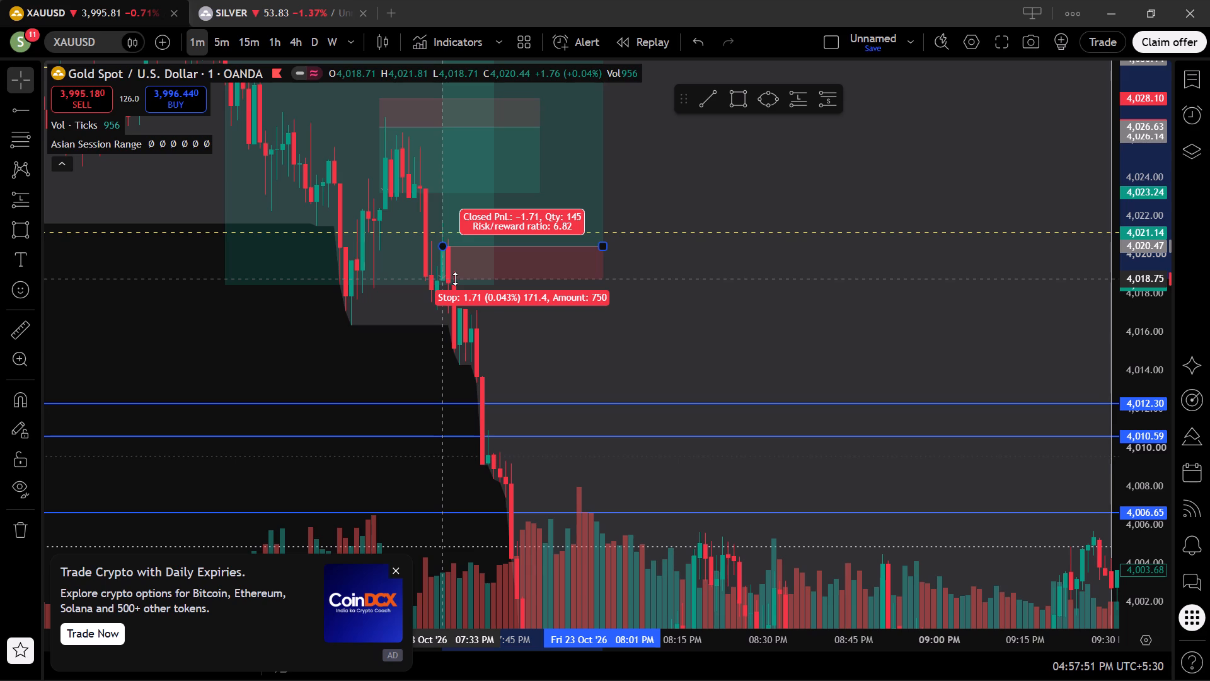
{"action": "left_click_drag", "start_coordinate": [455, 279], "coordinate": [456, 275]}
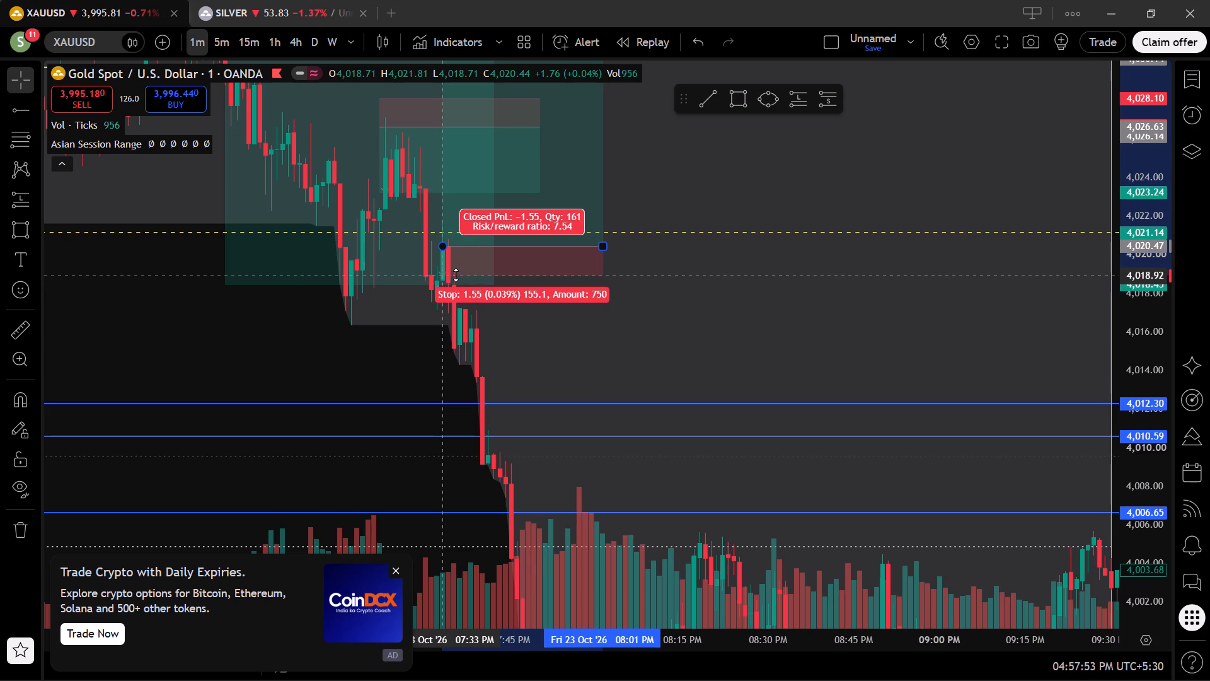
{"action": "left_click_drag", "start_coordinate": [456, 275], "coordinate": [456, 282]}
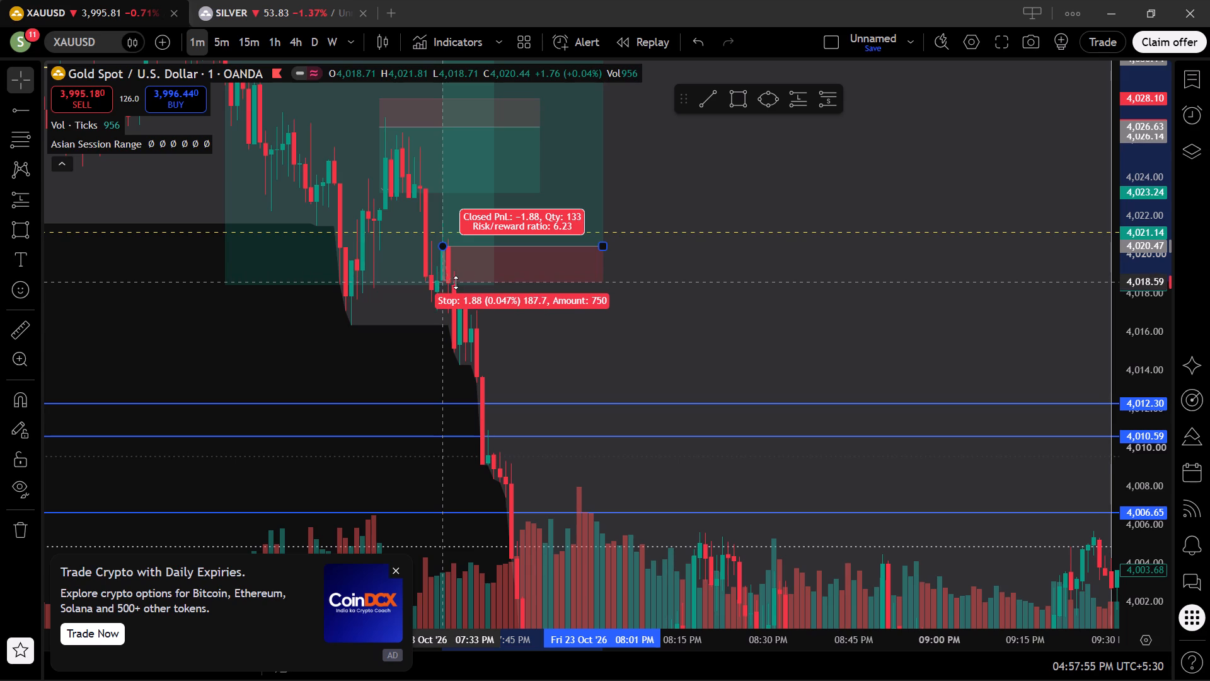
{"action": "left_click_drag", "start_coordinate": [456, 282], "coordinate": [456, 284]}
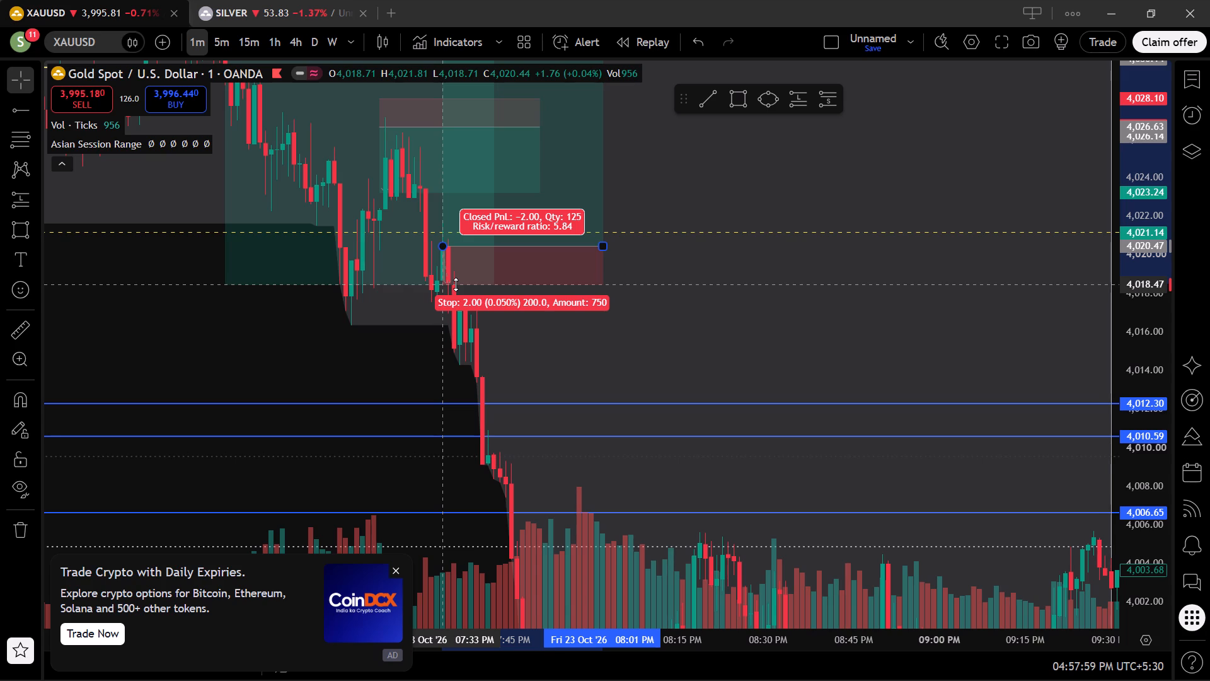
{"action": "left_click_drag", "start_coordinate": [456, 284], "coordinate": [455, 273]}
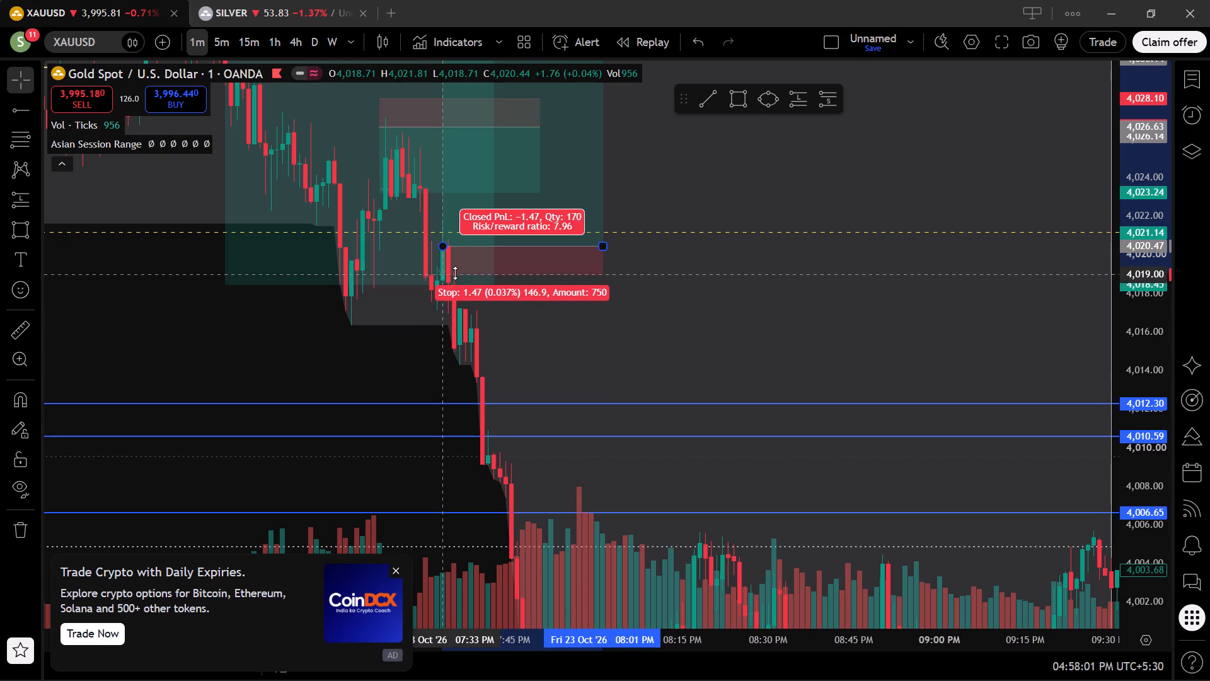
{"action": "left_click_drag", "start_coordinate": [455, 273], "coordinate": [450, 177]}
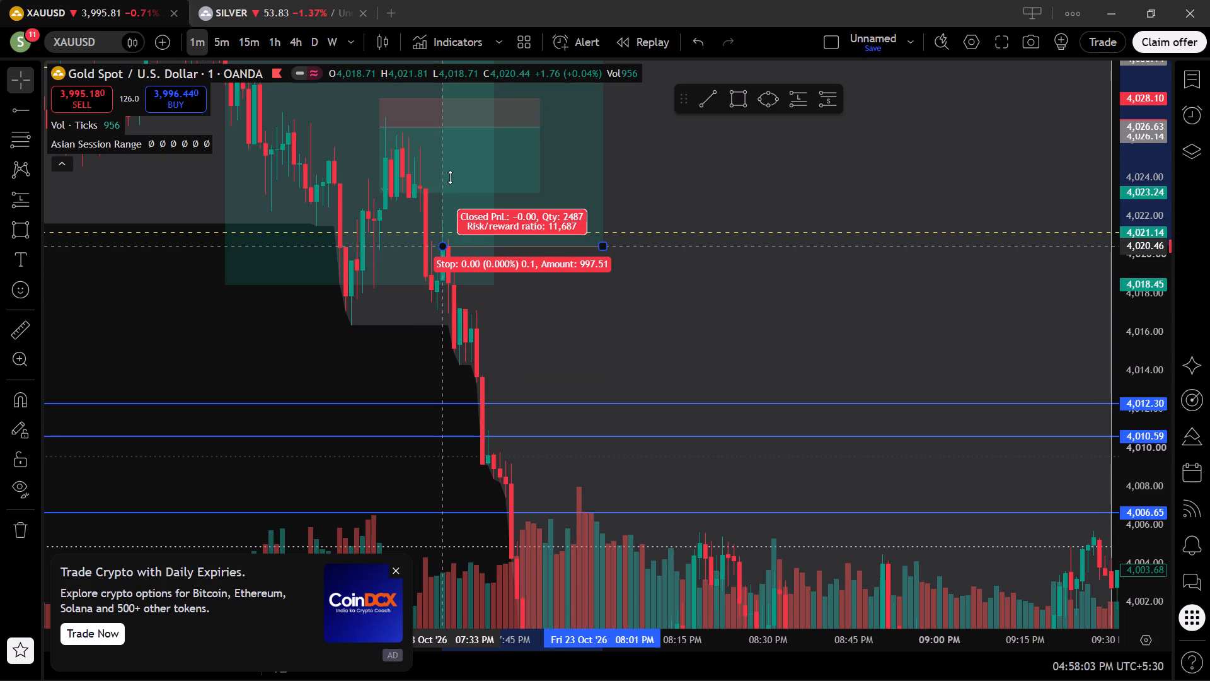
{"action": "left_click_drag", "start_coordinate": [450, 177], "coordinate": [434, 278]}
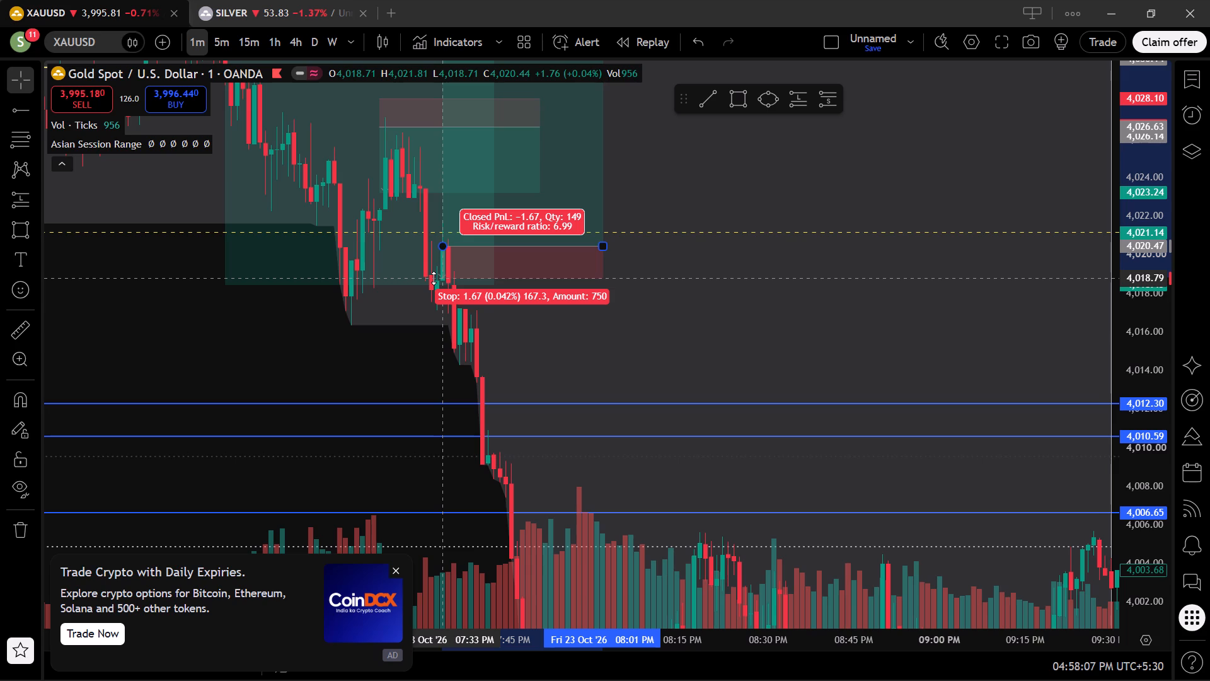
{"action": "left_click_drag", "start_coordinate": [434, 278], "coordinate": [442, 316]}
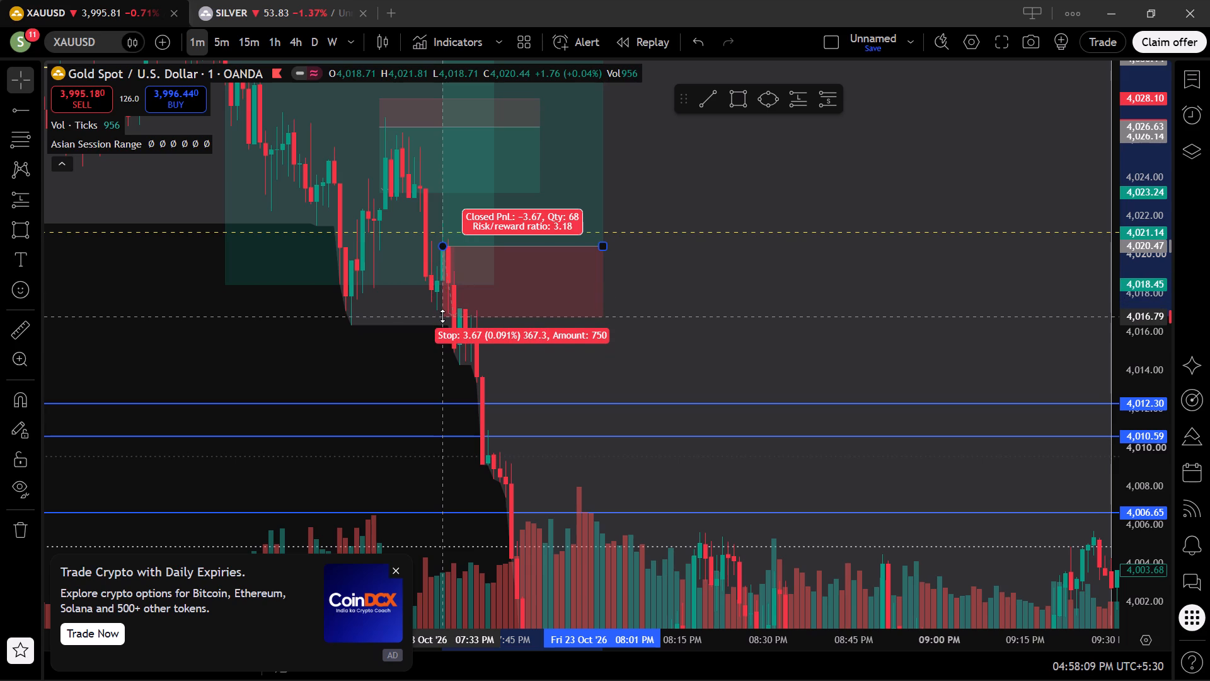
{"action": "left_click_drag", "start_coordinate": [442, 316], "coordinate": [437, 284]}
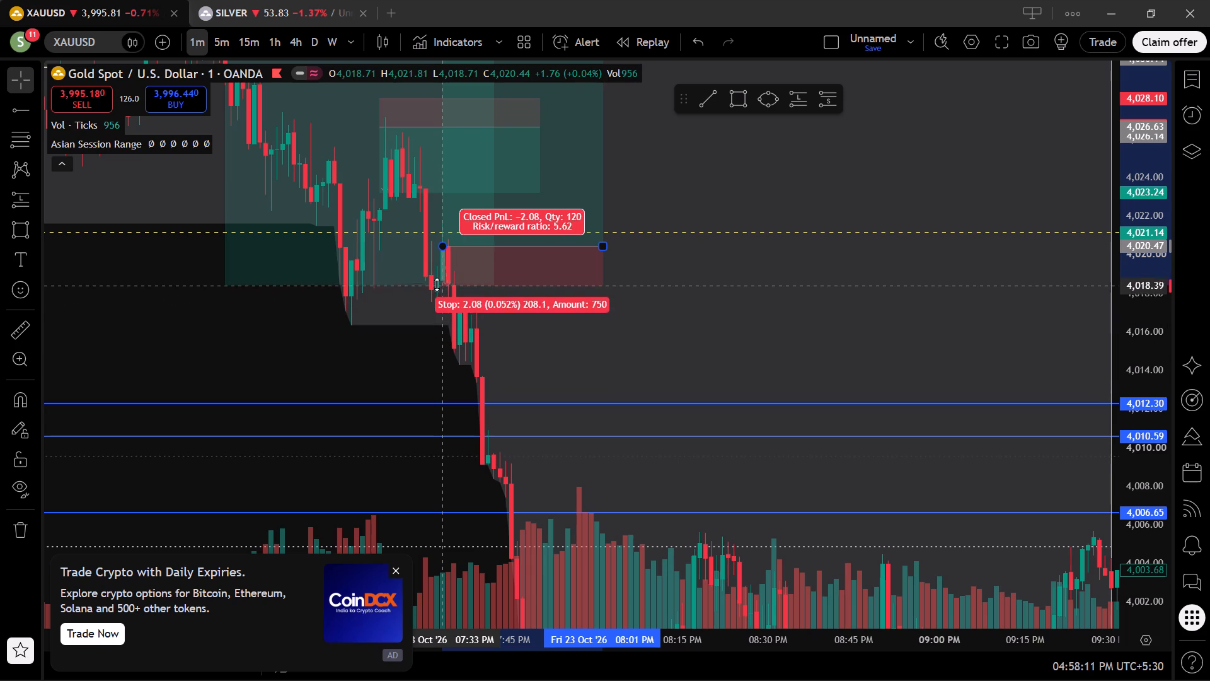
{"action": "left_click_drag", "start_coordinate": [437, 284], "coordinate": [432, 318]}
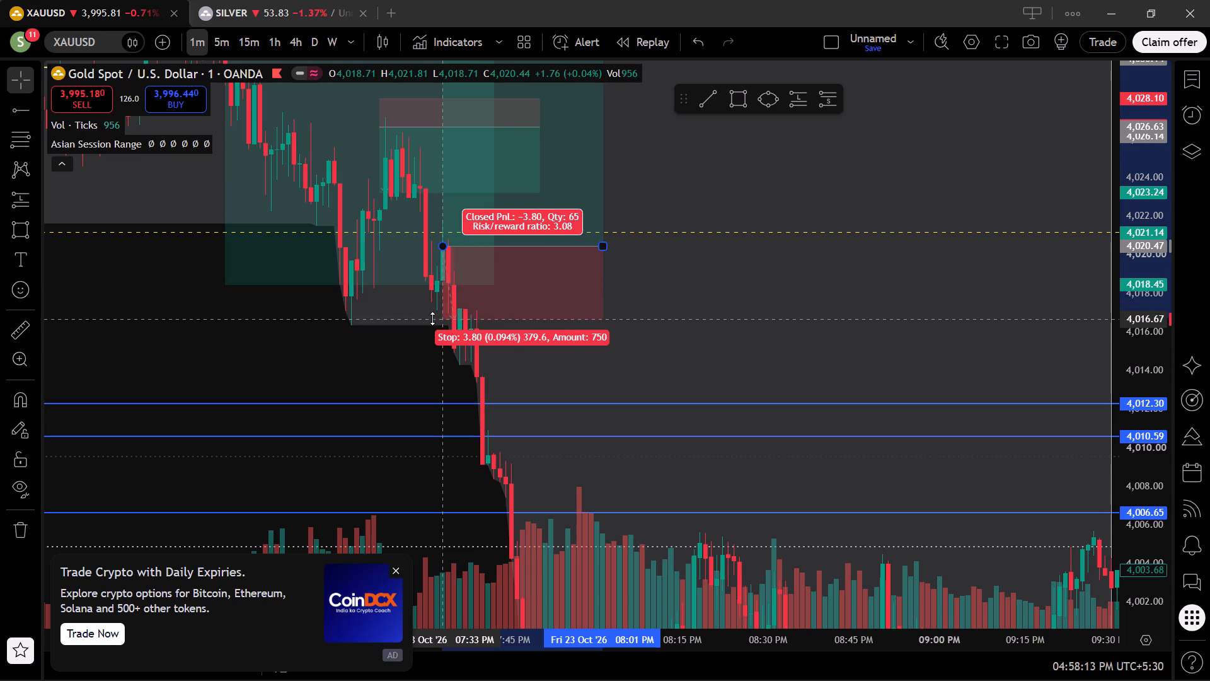
{"action": "left_click_drag", "start_coordinate": [432, 318], "coordinate": [432, 329]}
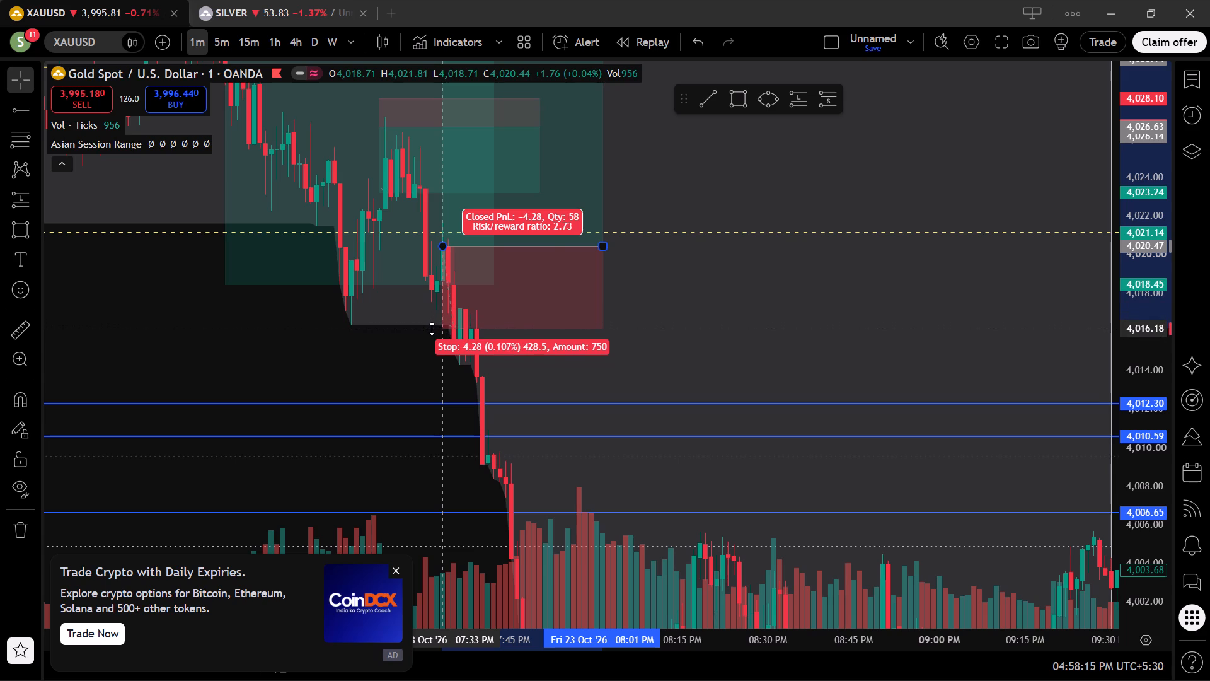
{"action": "left_click_drag", "start_coordinate": [432, 329], "coordinate": [430, 333]}
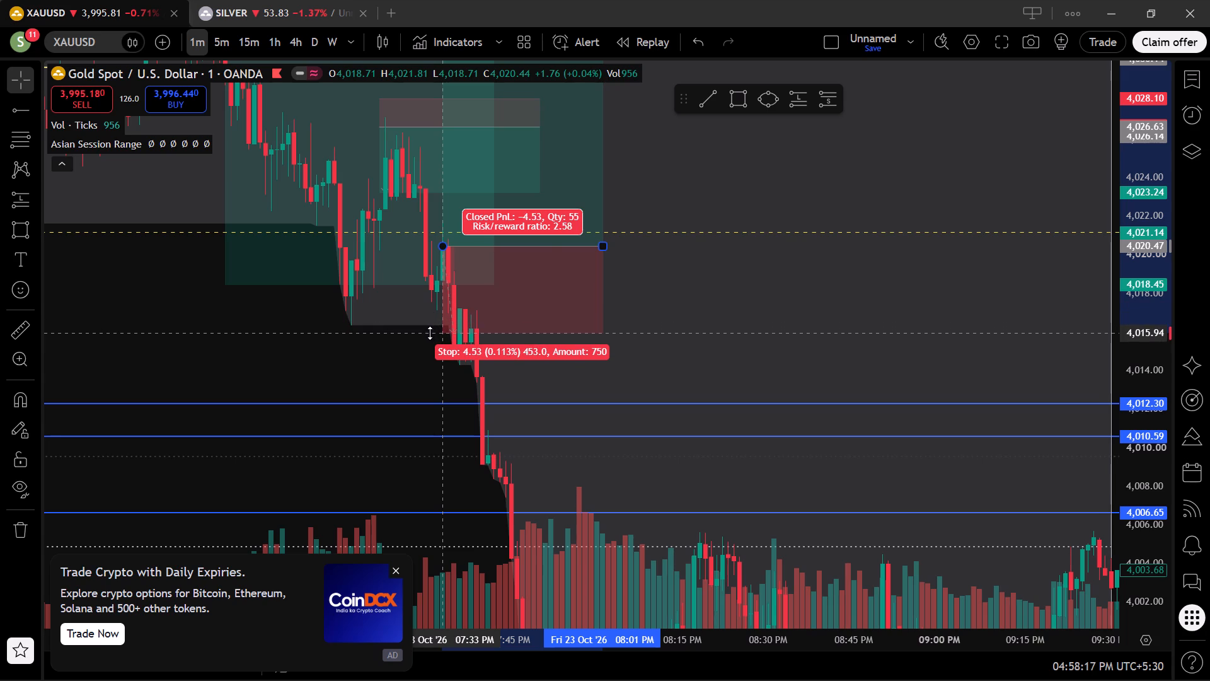
{"action": "left_click_drag", "start_coordinate": [430, 333], "coordinate": [427, 325]}
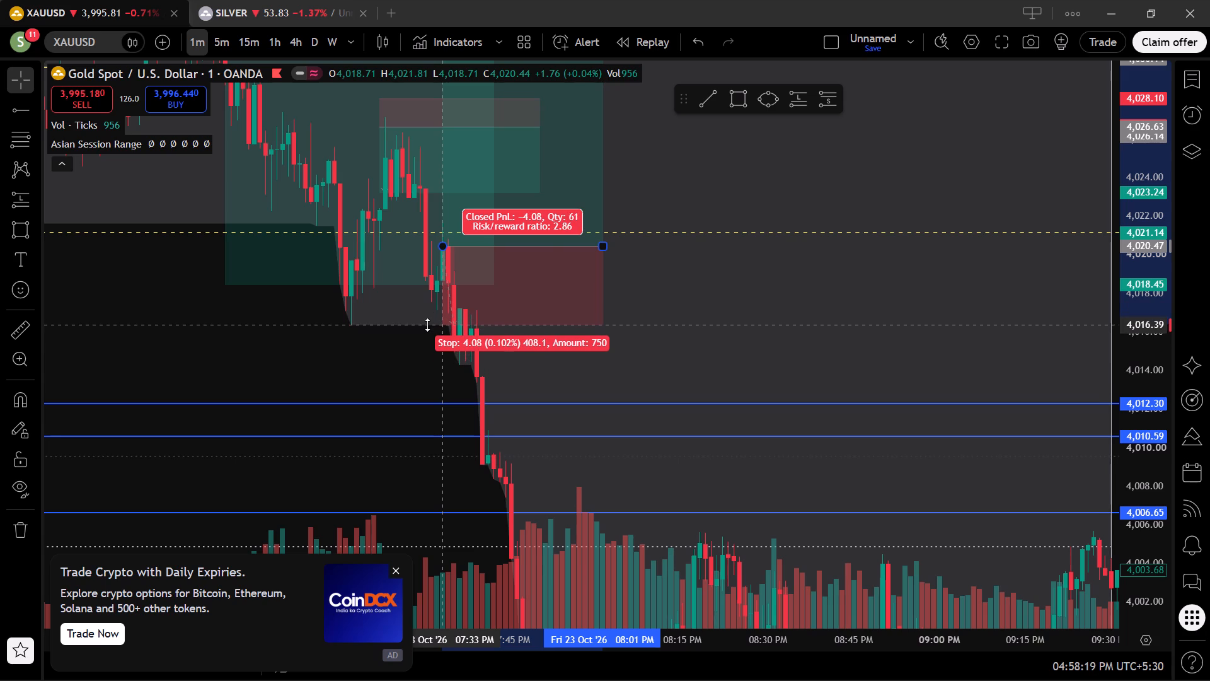
{"action": "left_click_drag", "start_coordinate": [427, 325], "coordinate": [427, 333]}
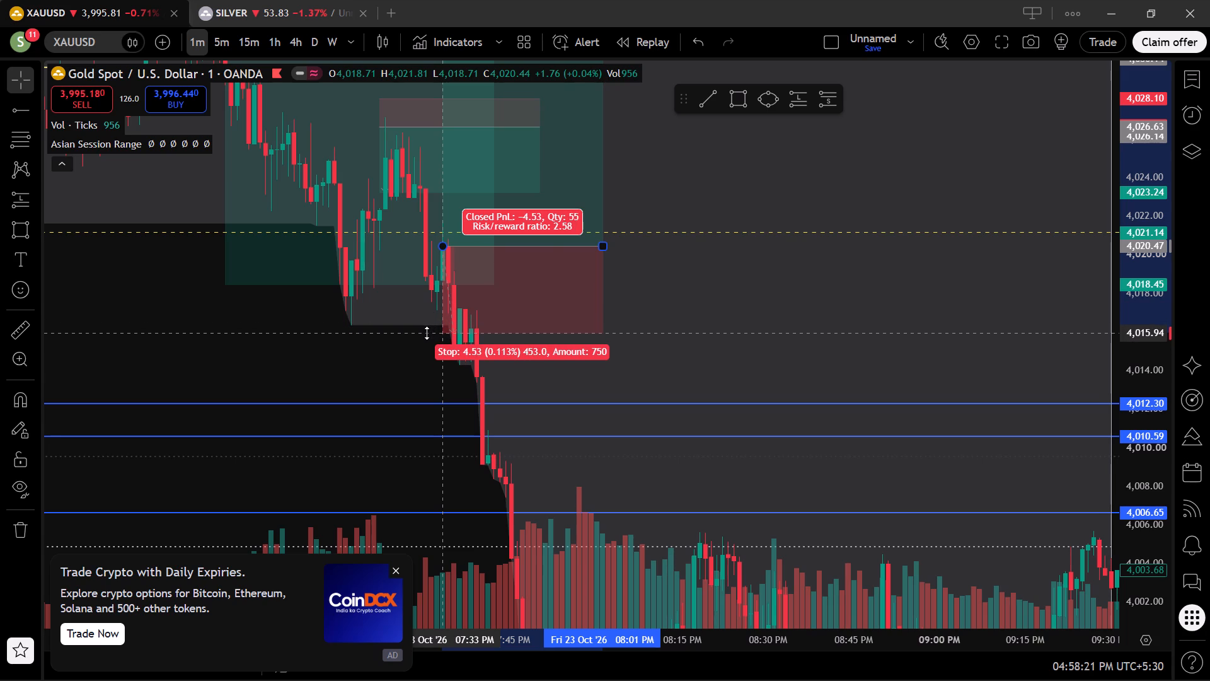
{"action": "left_click_drag", "start_coordinate": [427, 333], "coordinate": [427, 333]}
{"action": "left_click", "coordinate": [337, 353]}
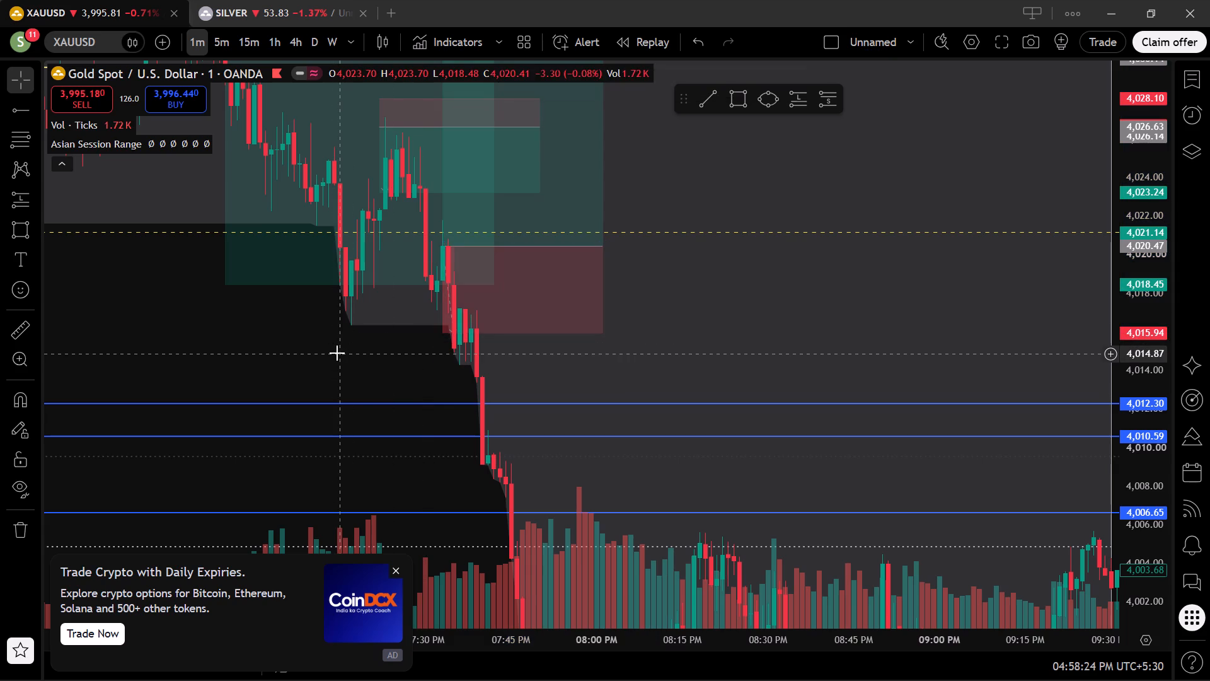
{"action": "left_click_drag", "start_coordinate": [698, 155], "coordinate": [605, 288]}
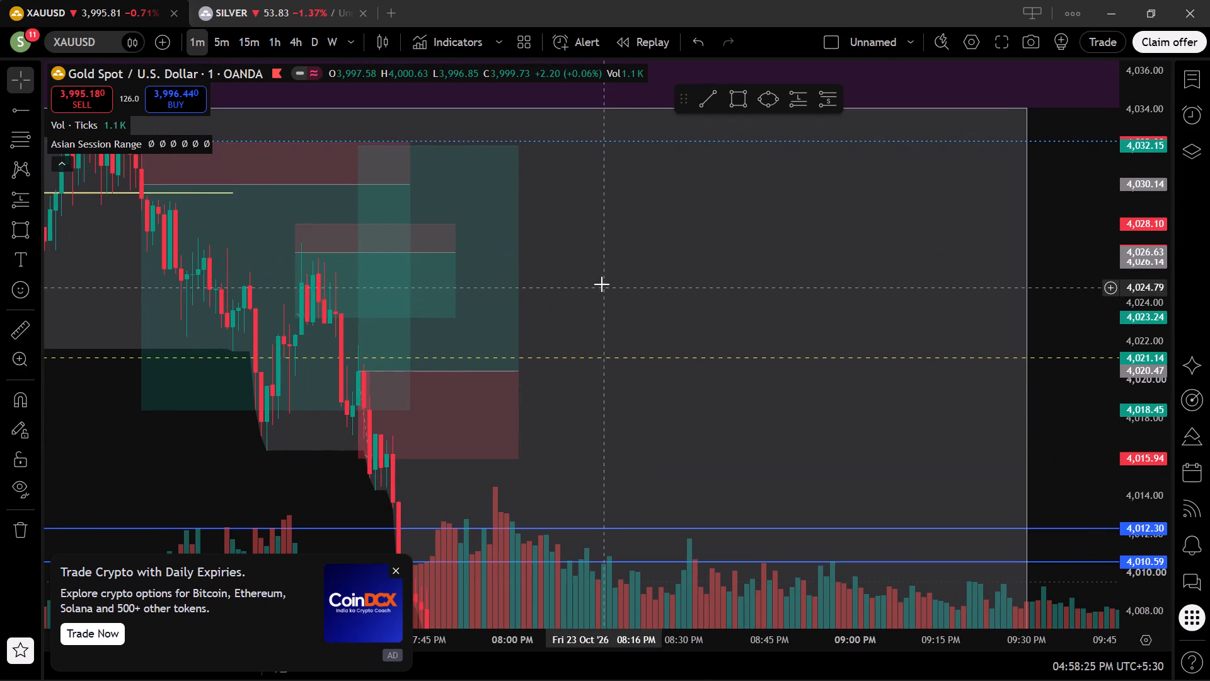